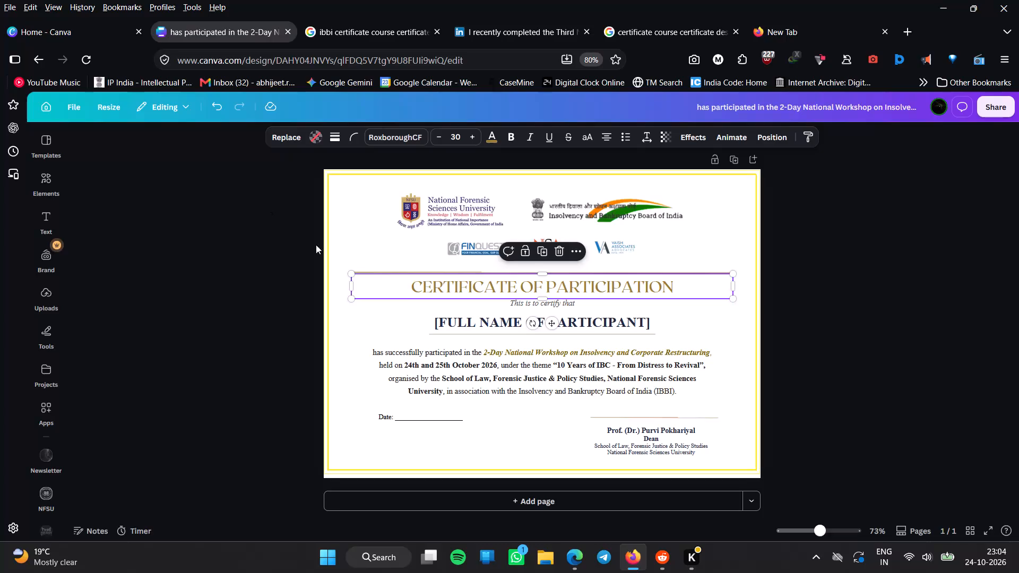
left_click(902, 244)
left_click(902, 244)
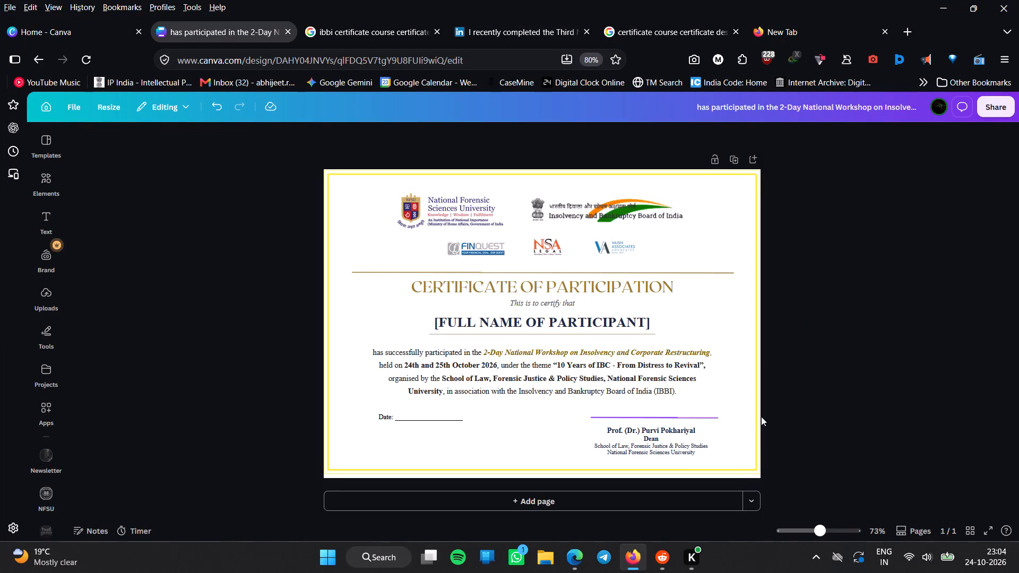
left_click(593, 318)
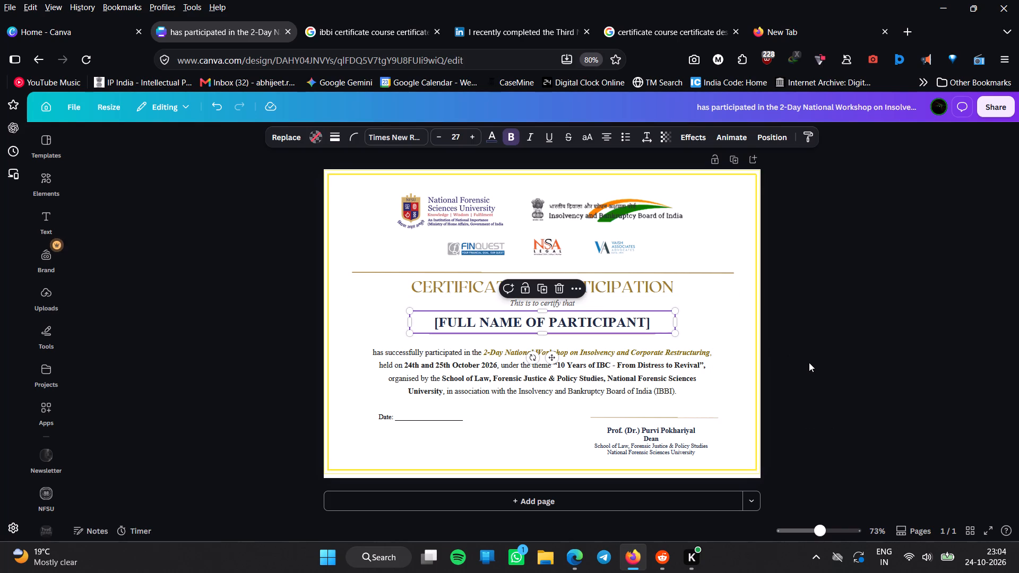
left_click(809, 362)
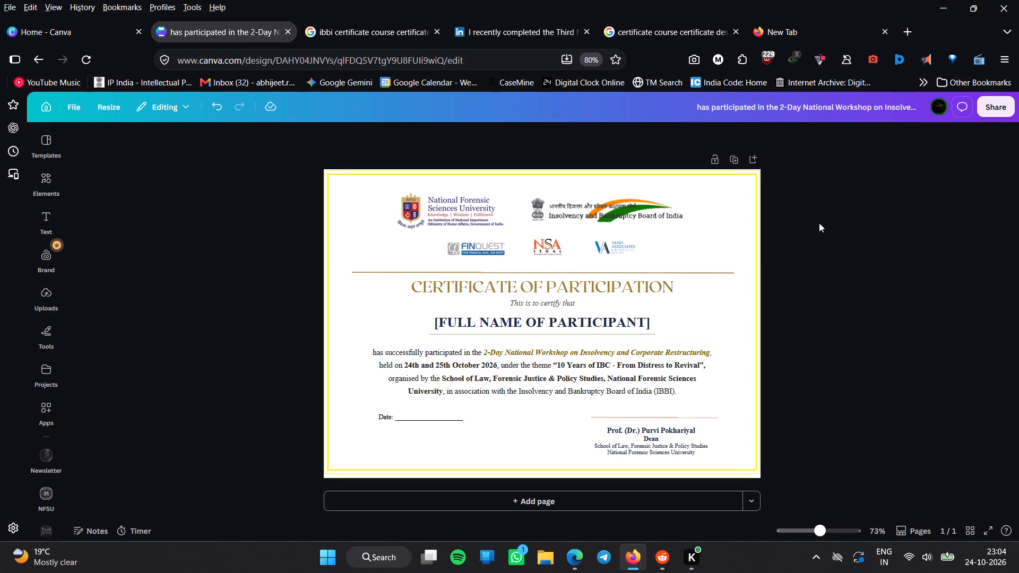
Move the National Forensic Sciences University logo into the upper-left corner of the certificate, inside the yellow border.
left_click(435, 216)
left_click_drag(435, 216, 377, 204)
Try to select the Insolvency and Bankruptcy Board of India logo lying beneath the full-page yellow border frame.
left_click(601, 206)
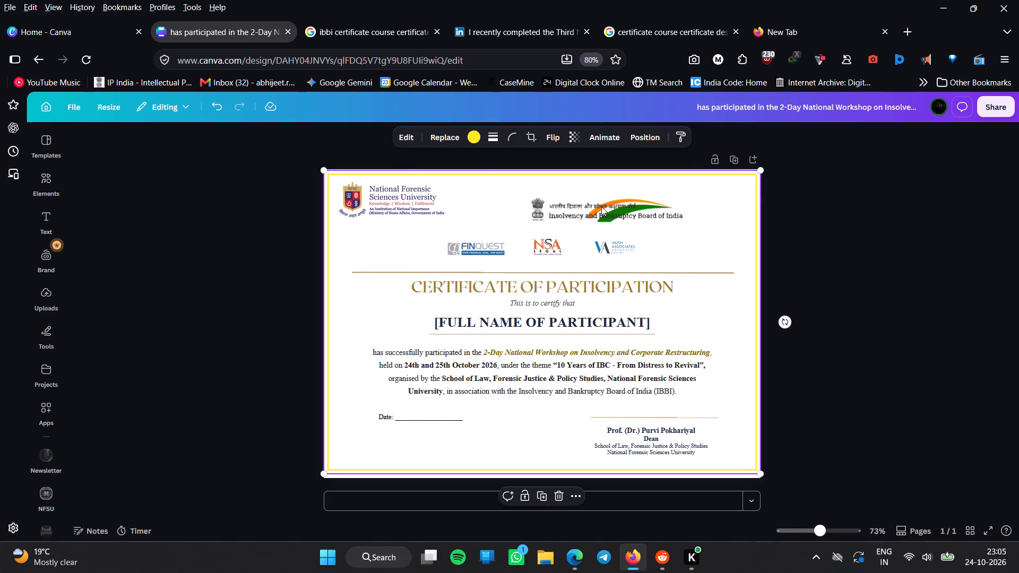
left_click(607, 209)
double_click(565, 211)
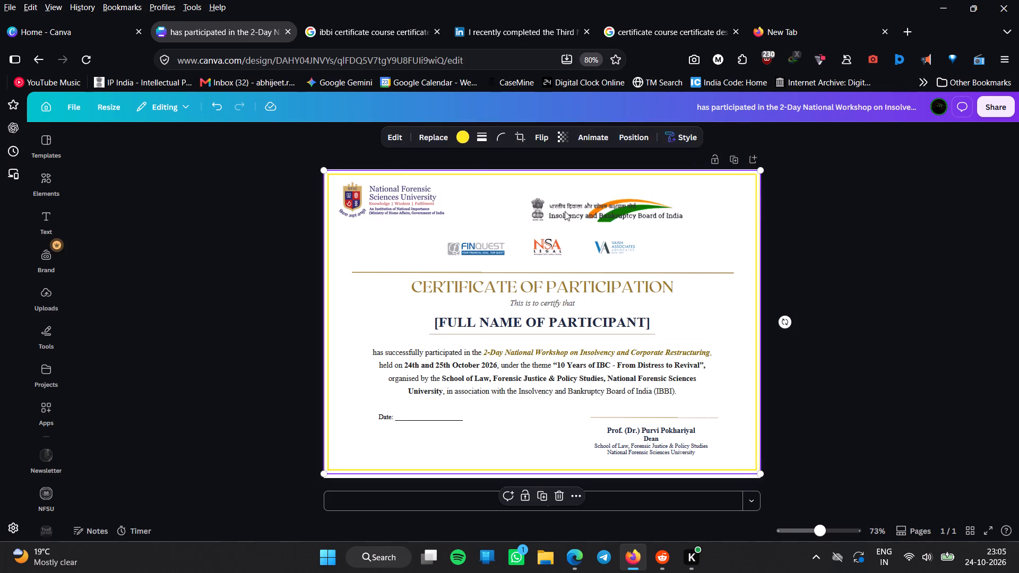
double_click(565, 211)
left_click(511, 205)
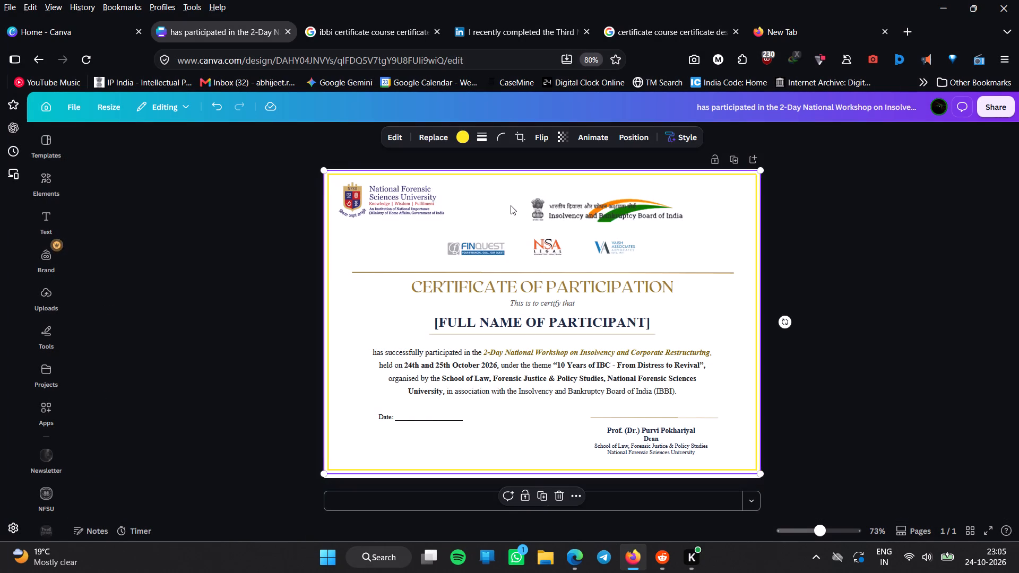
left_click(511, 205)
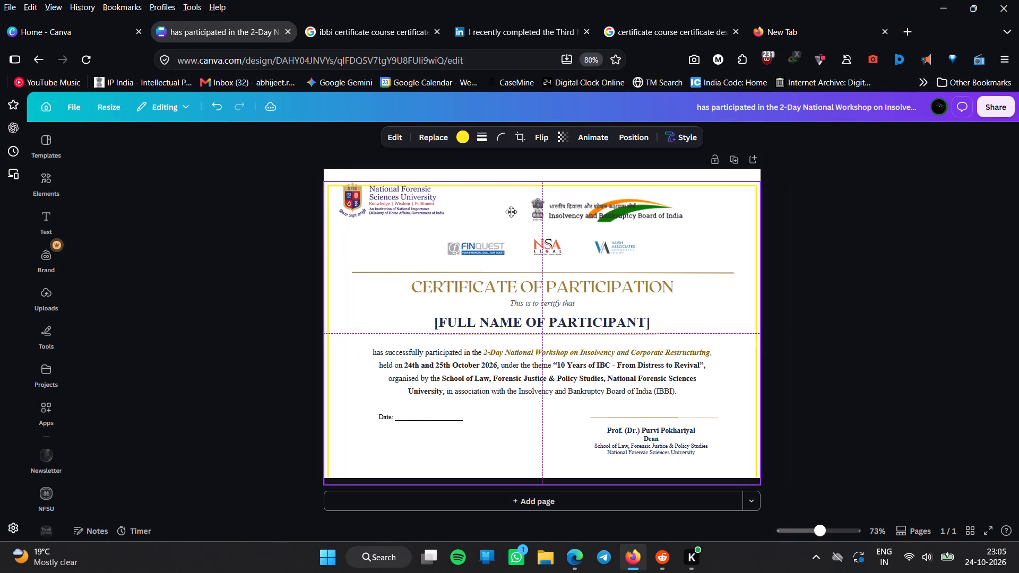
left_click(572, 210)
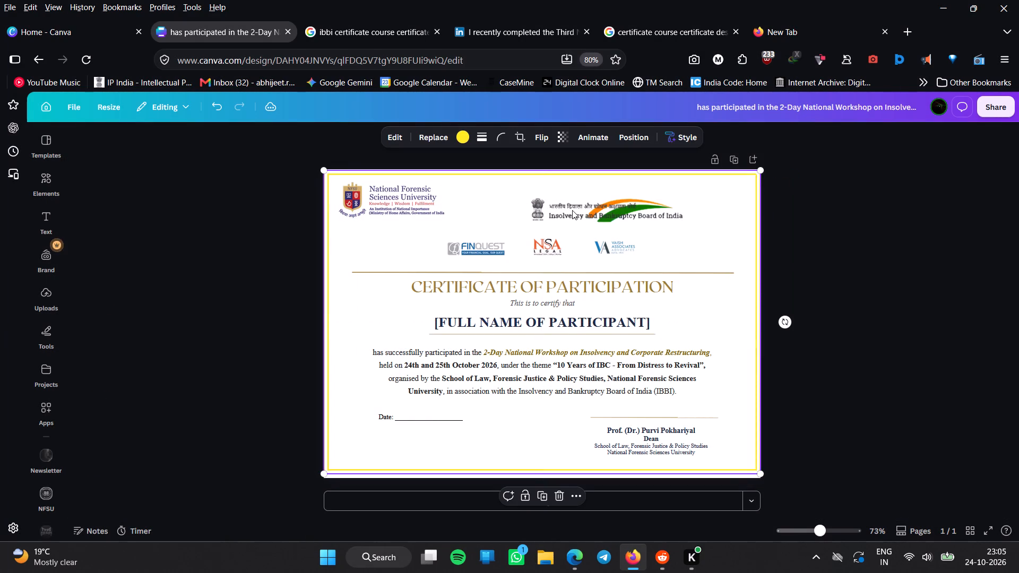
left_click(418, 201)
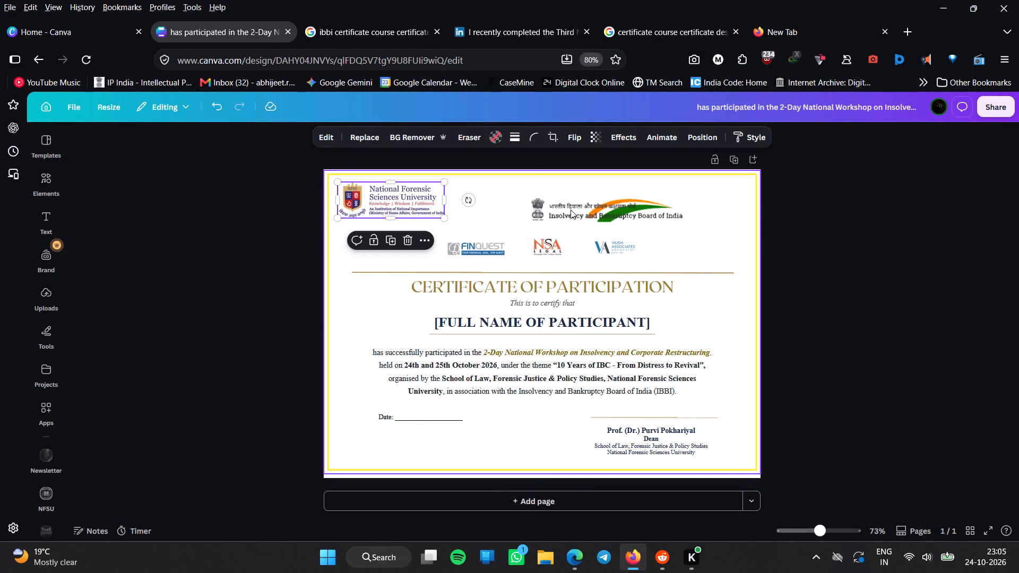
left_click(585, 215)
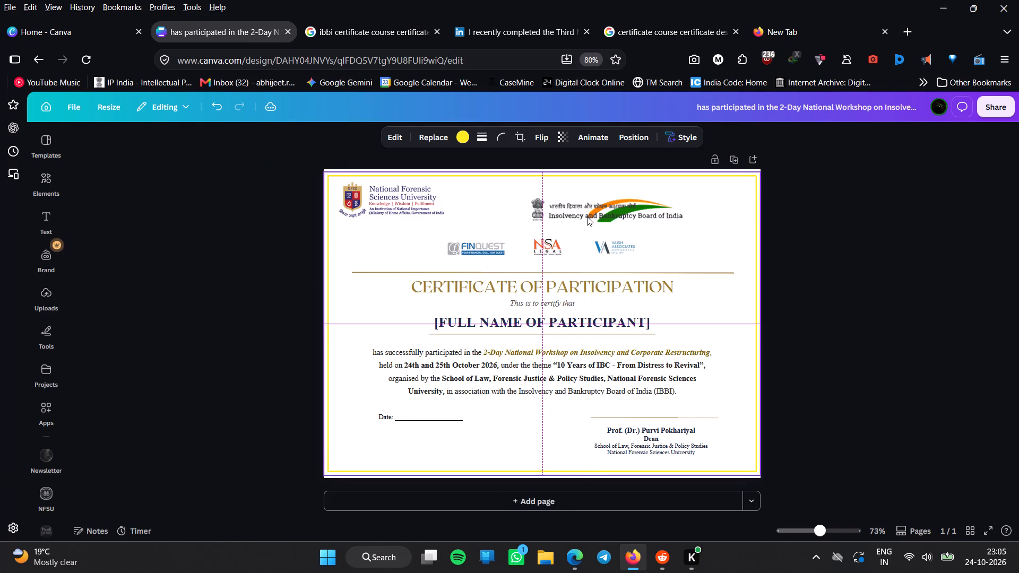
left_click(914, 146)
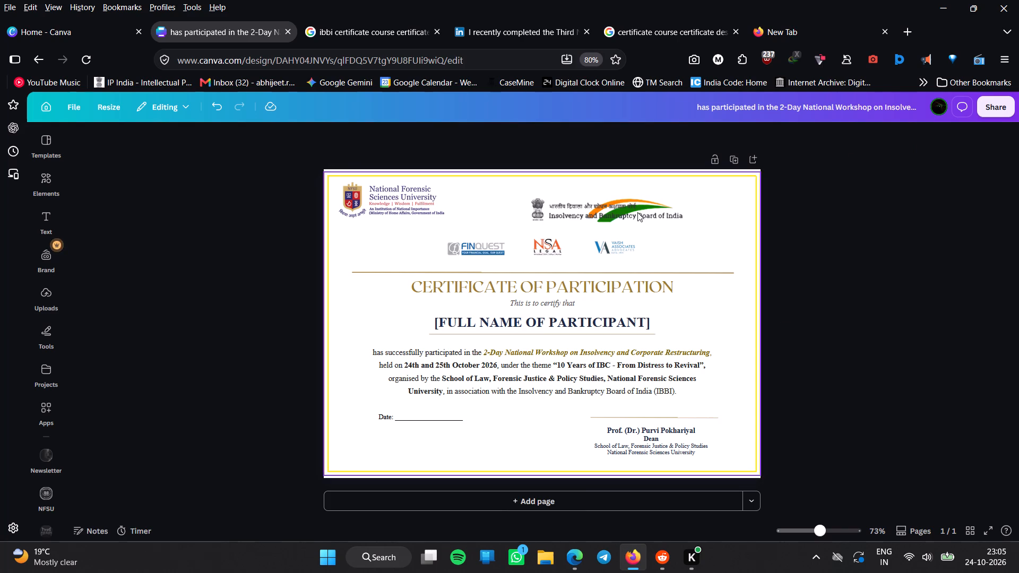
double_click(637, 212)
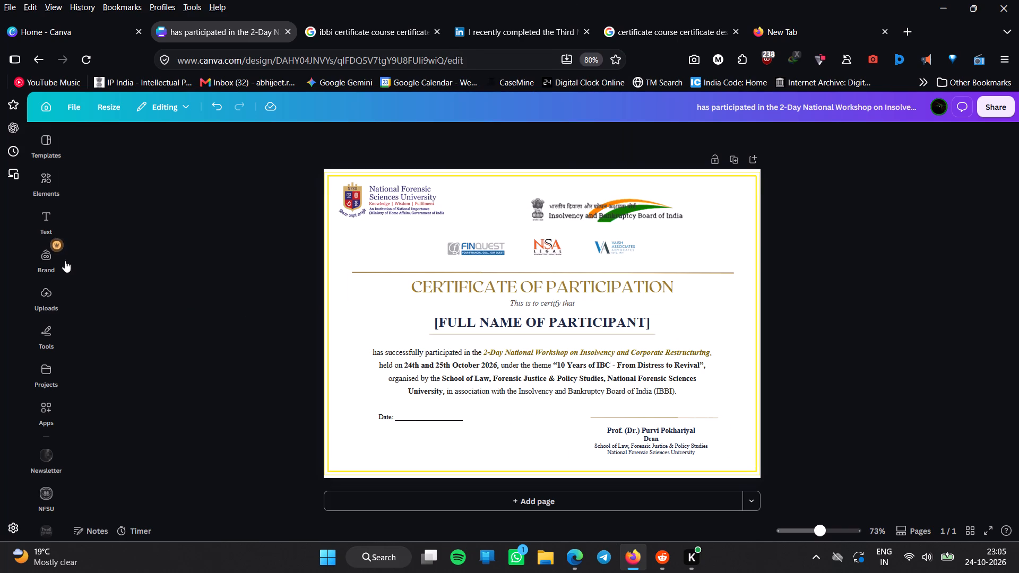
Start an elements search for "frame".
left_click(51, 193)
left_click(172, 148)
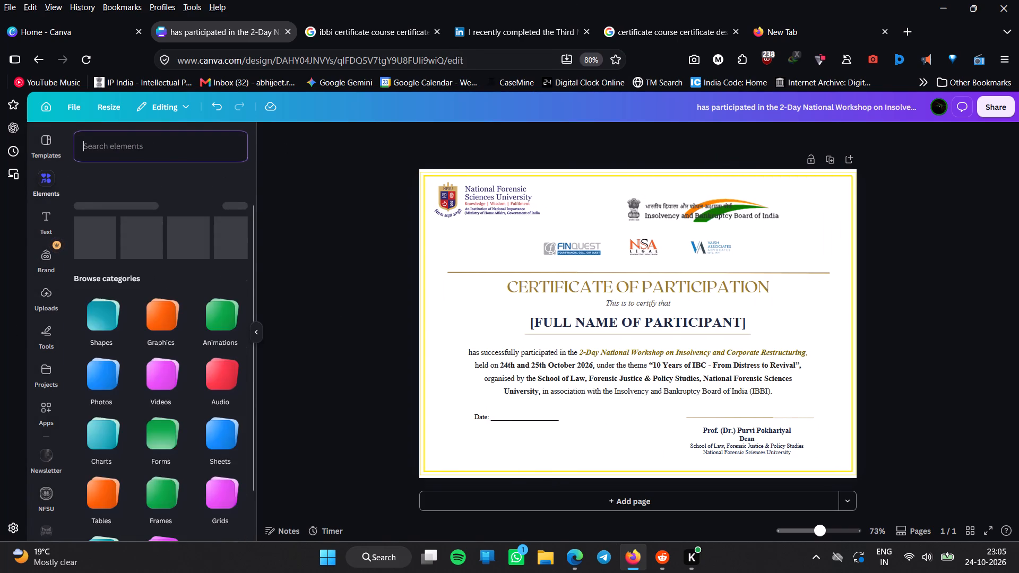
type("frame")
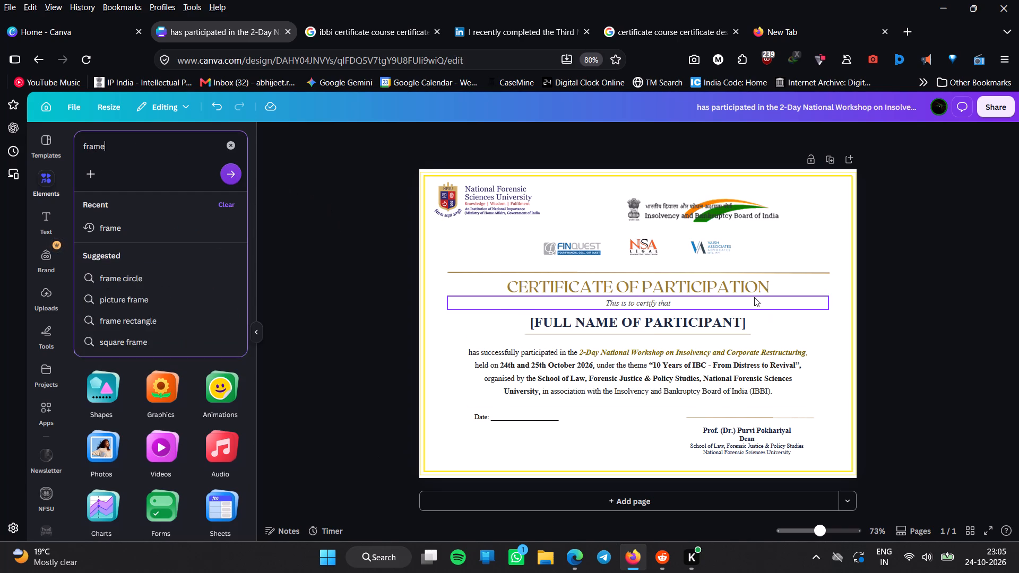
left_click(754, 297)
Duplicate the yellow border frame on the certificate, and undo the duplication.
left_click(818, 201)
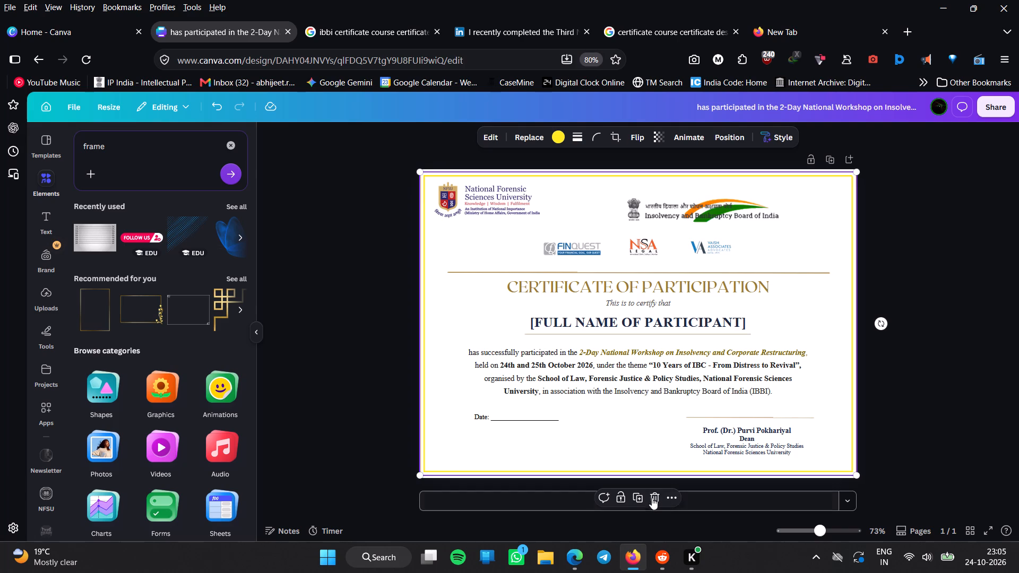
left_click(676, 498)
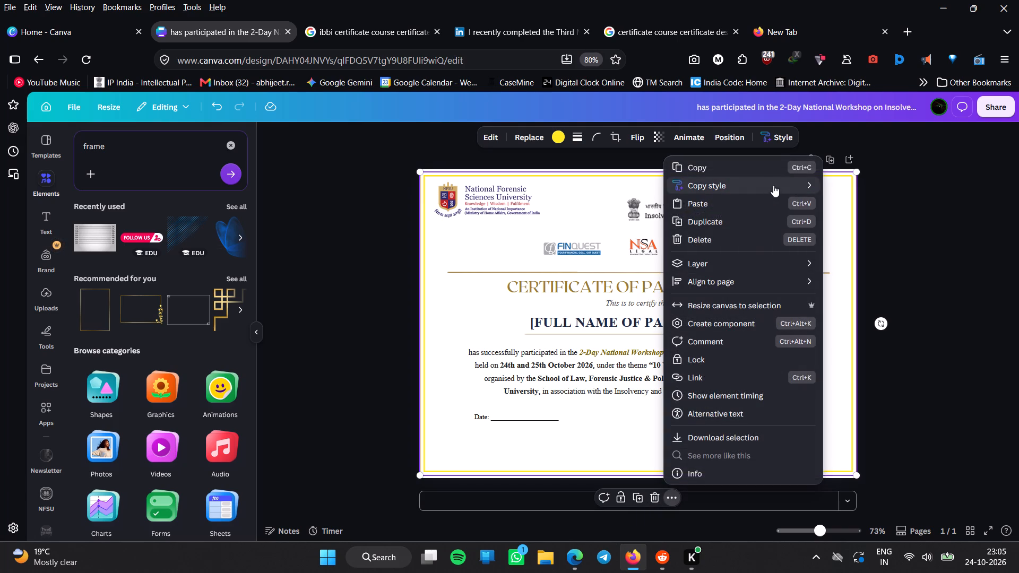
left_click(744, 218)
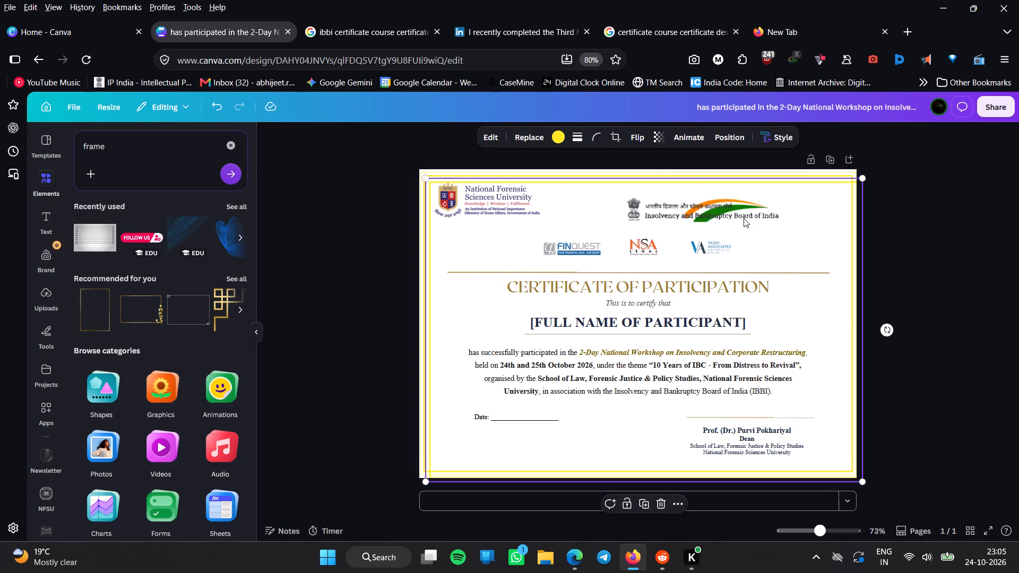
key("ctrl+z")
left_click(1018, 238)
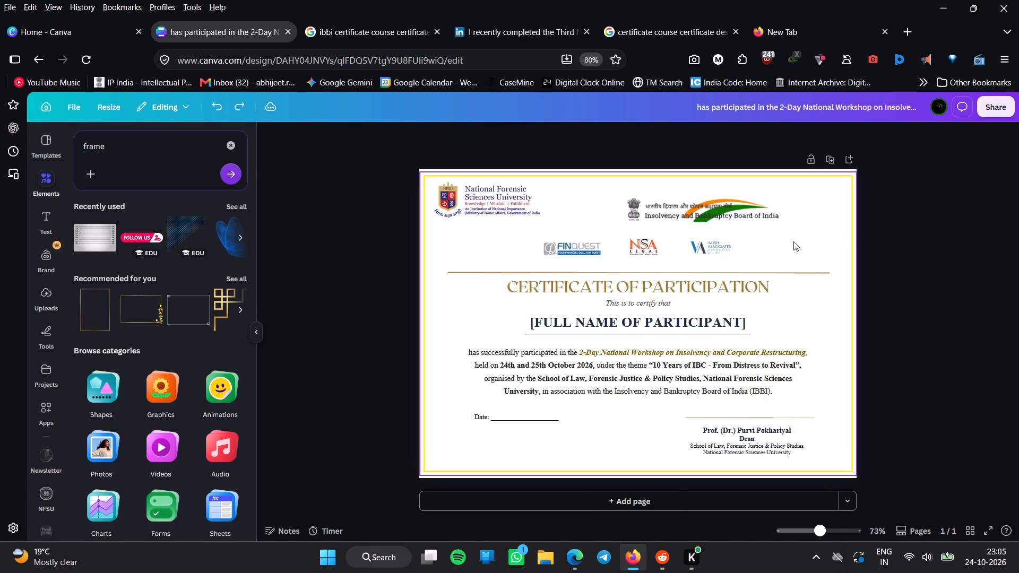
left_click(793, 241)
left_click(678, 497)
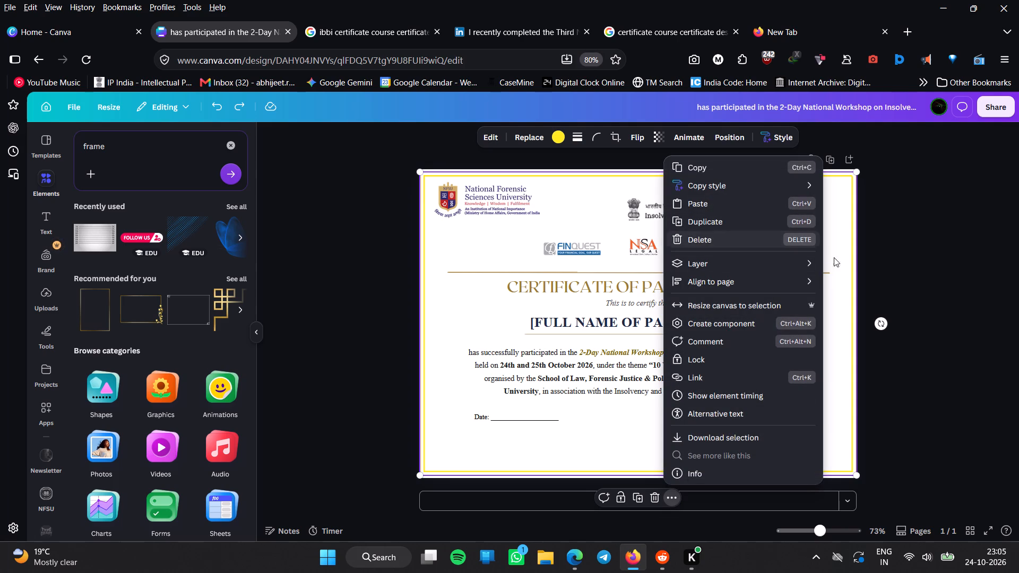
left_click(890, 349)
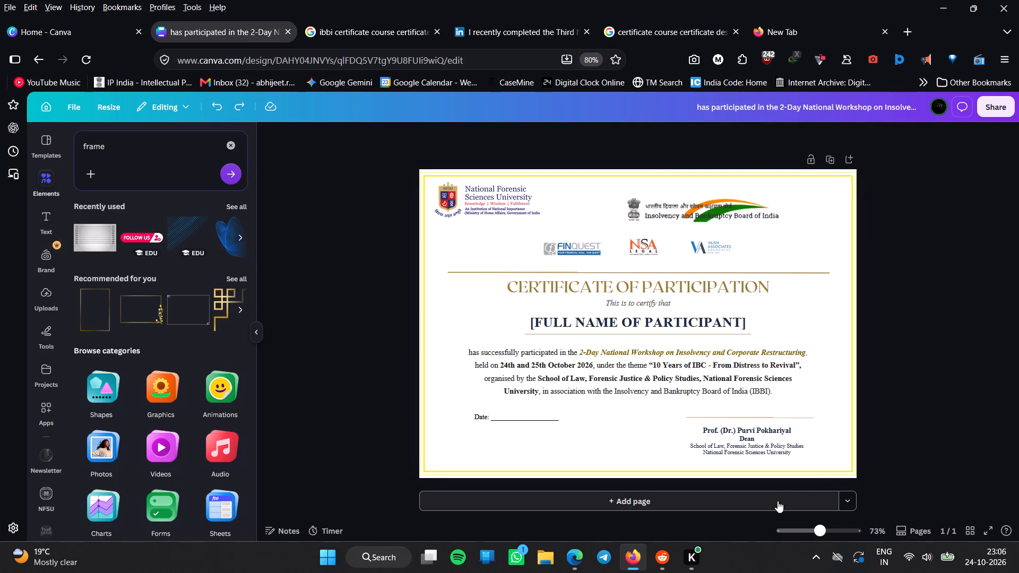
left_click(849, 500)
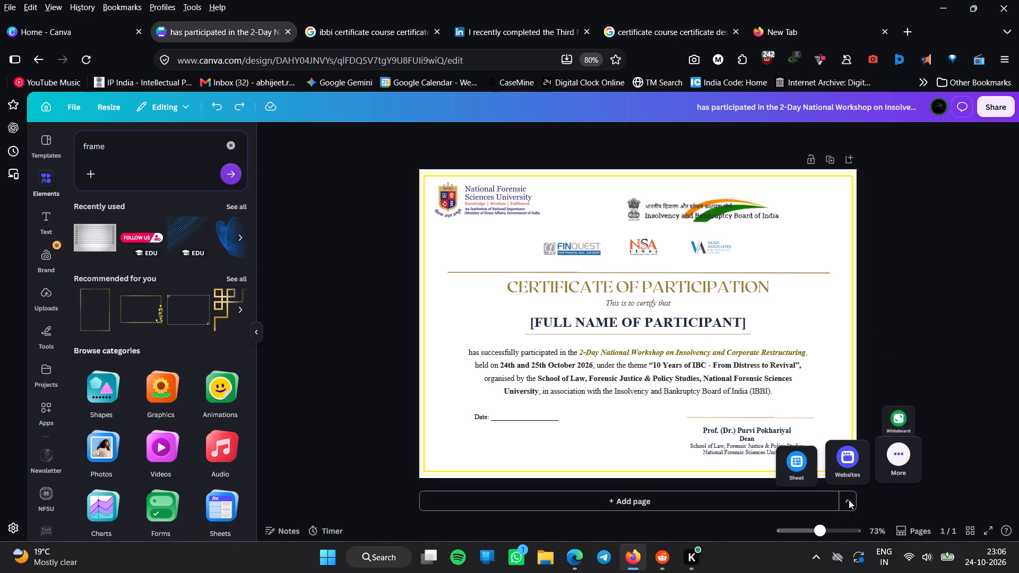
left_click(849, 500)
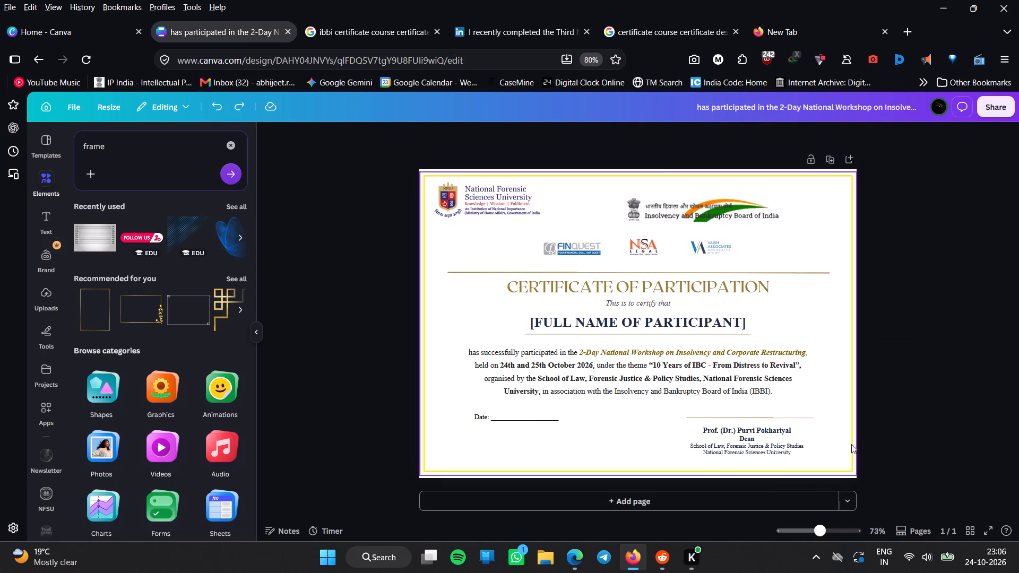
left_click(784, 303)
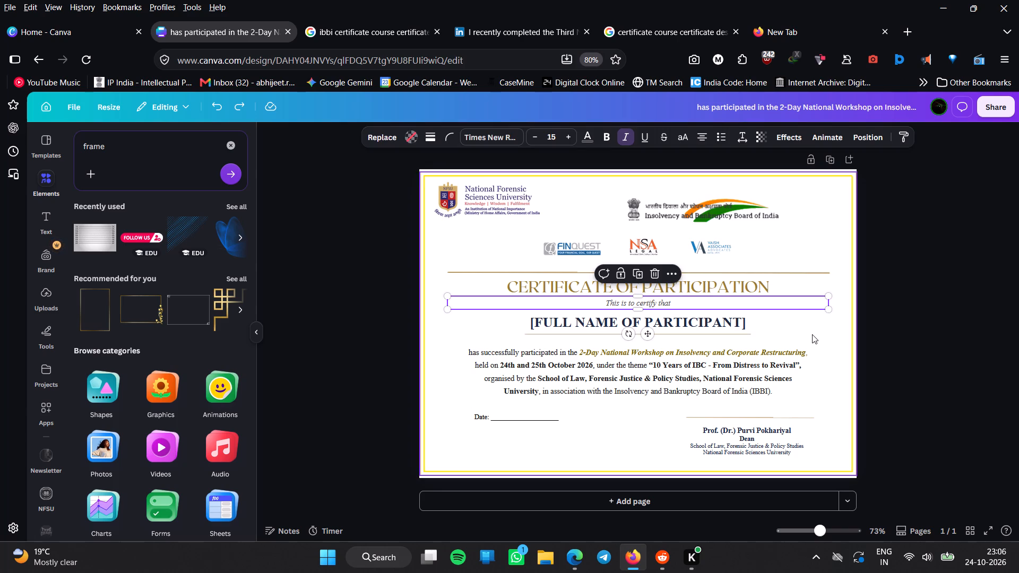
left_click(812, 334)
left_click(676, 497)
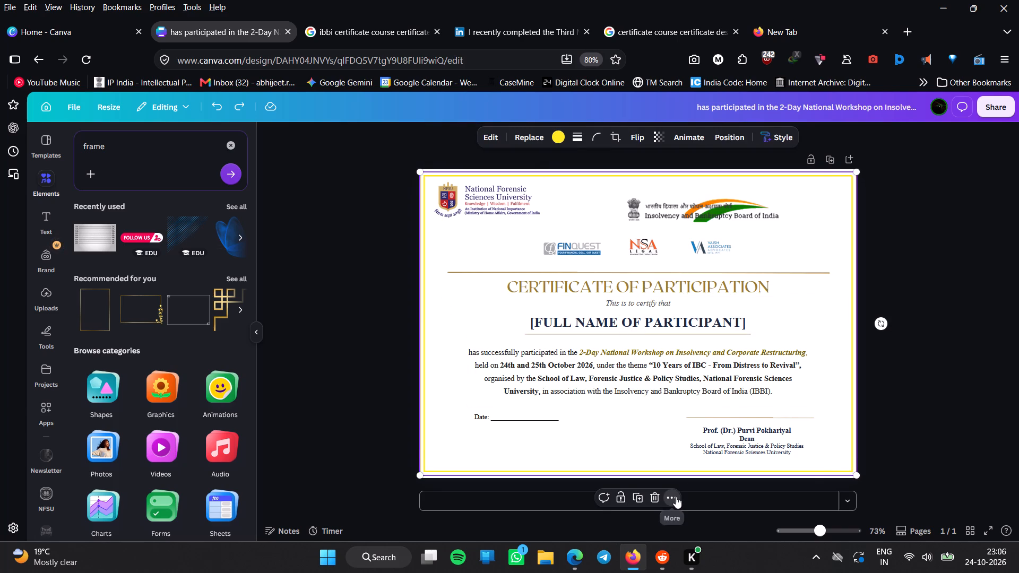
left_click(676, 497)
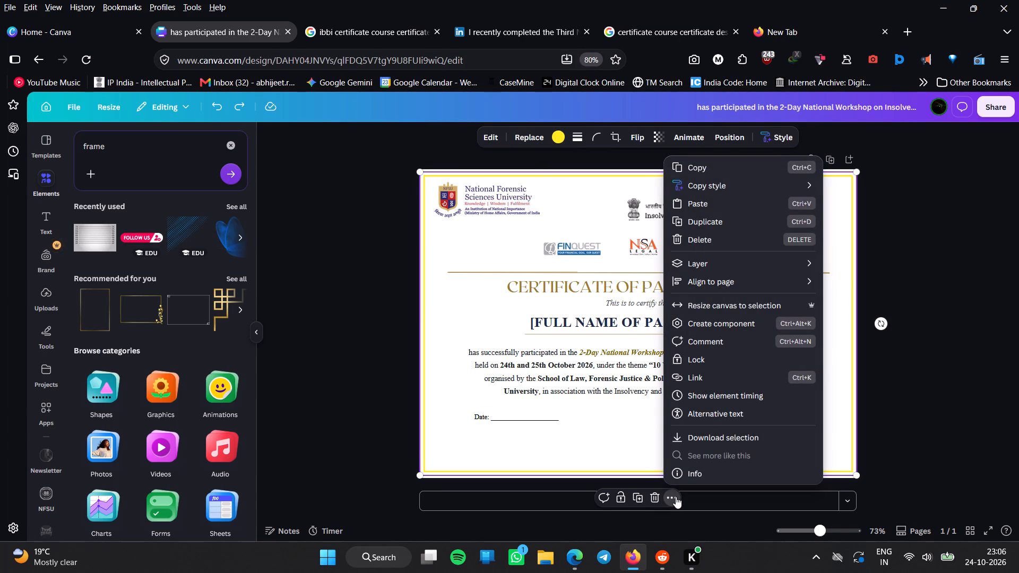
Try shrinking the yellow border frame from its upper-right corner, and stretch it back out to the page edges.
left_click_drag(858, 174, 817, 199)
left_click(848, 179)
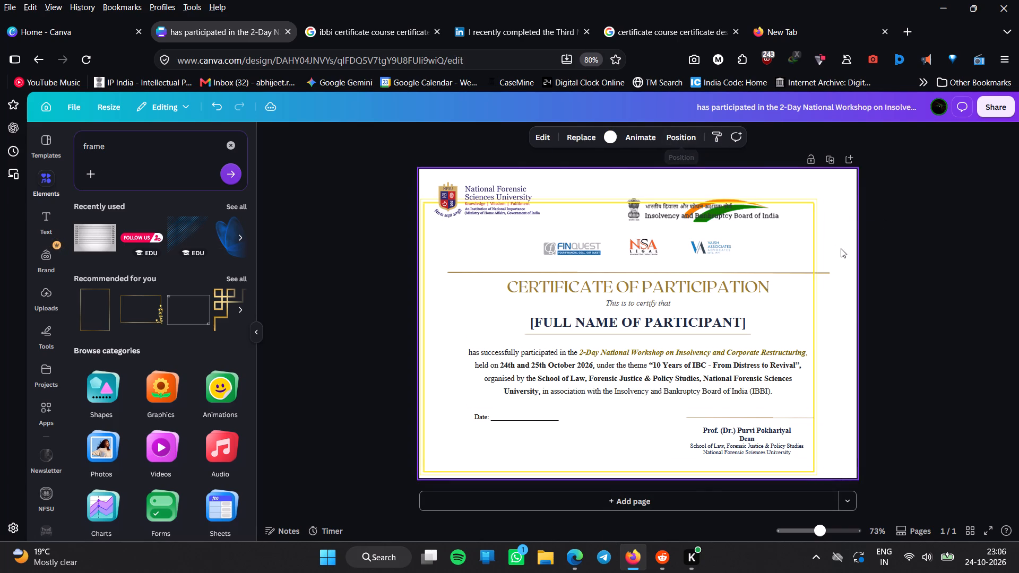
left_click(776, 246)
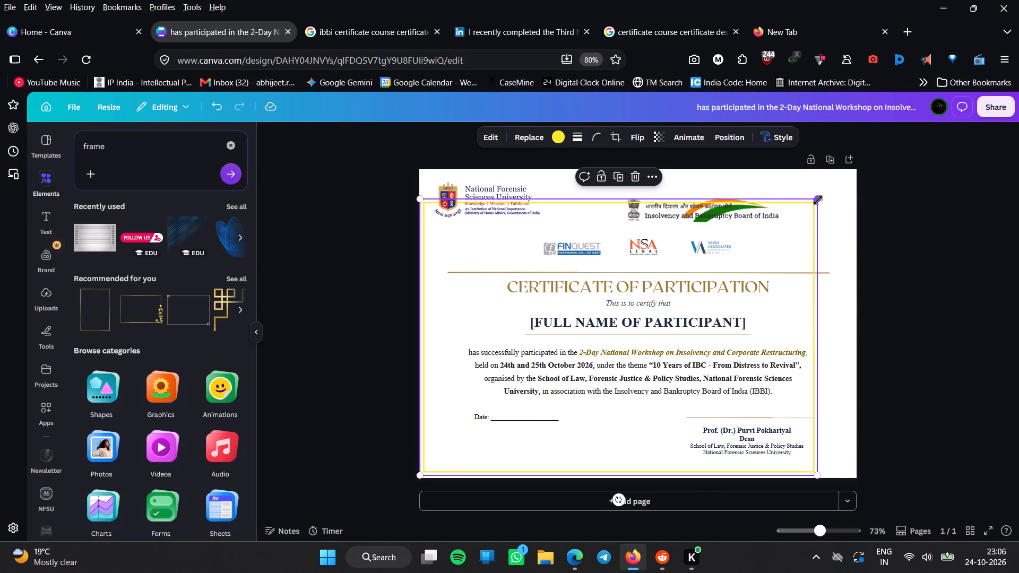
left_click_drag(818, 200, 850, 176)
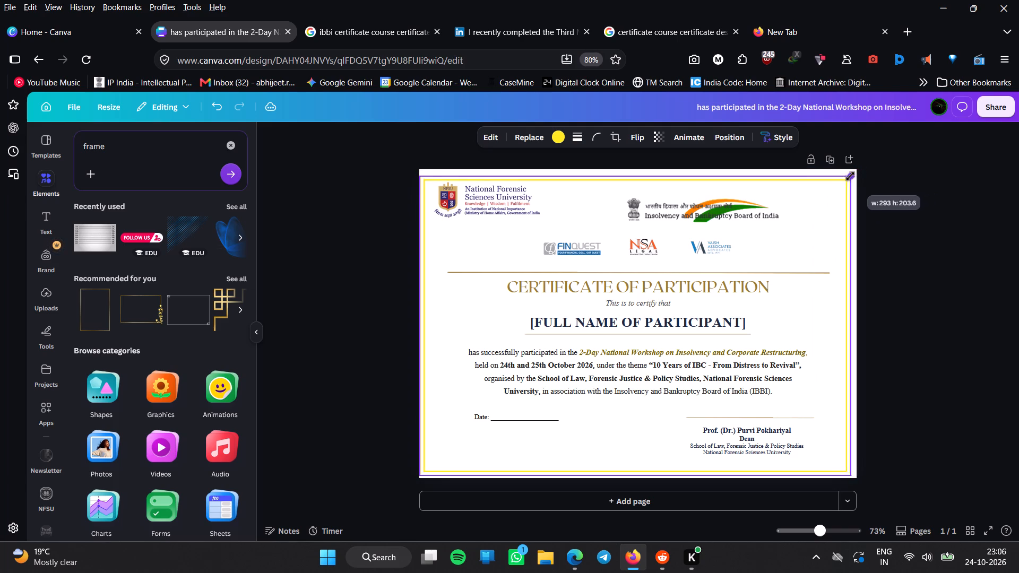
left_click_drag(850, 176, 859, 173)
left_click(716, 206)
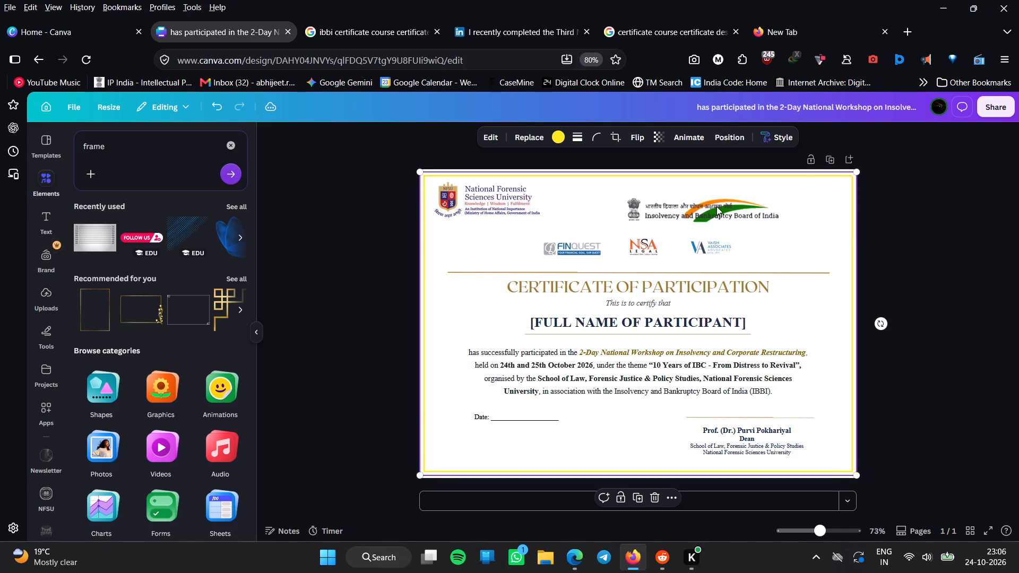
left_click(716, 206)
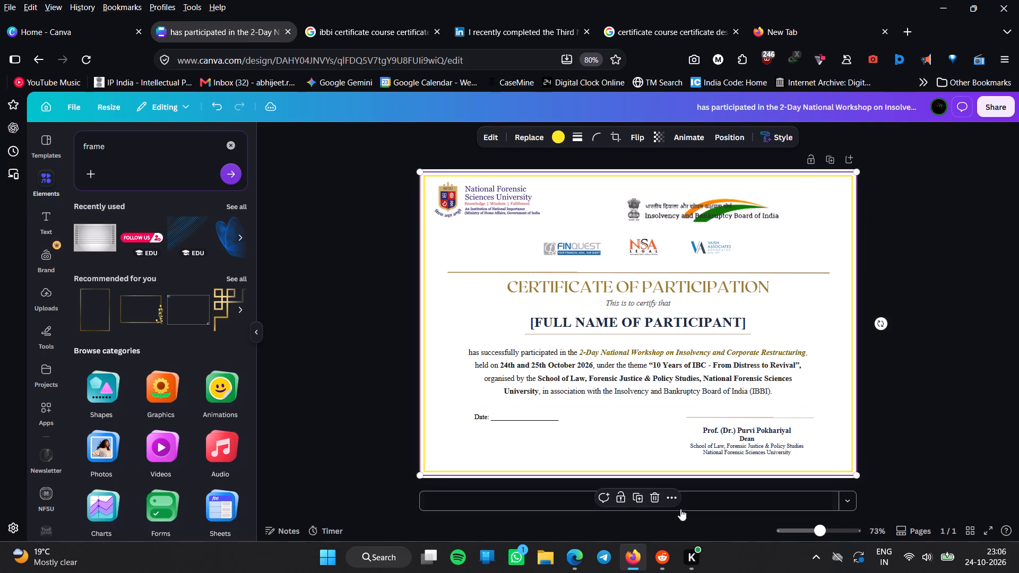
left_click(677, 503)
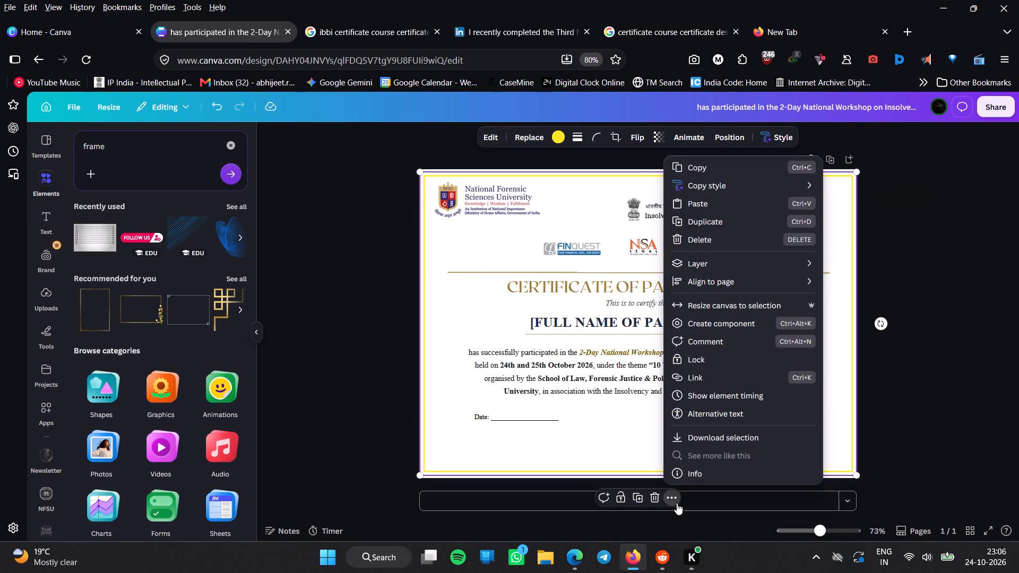
Add a blank second page to the design.
left_click(712, 502)
Copy the yellow border frame from the certificate on page 1 and paste it onto page 2.
scroll(712, 502, "up", 2)
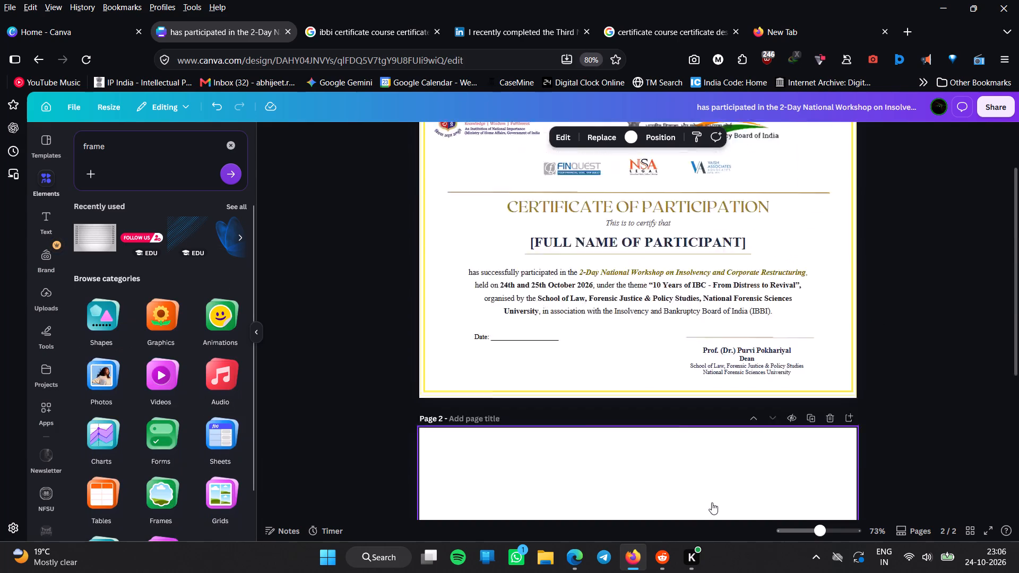
scroll(712, 502, "up", 1)
left_click(612, 431)
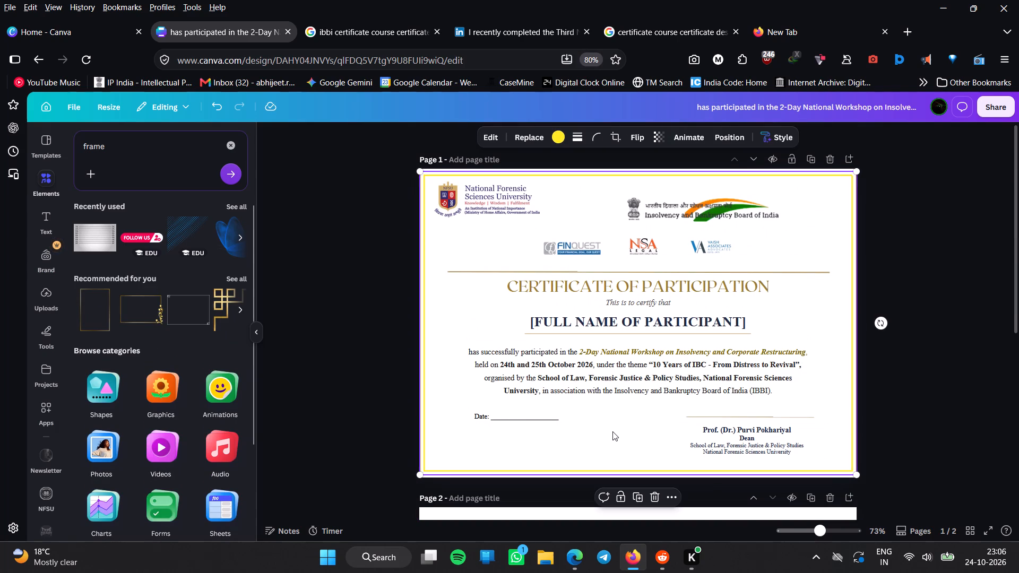
key("ctrl+c")
scroll(612, 431, "down", 1)
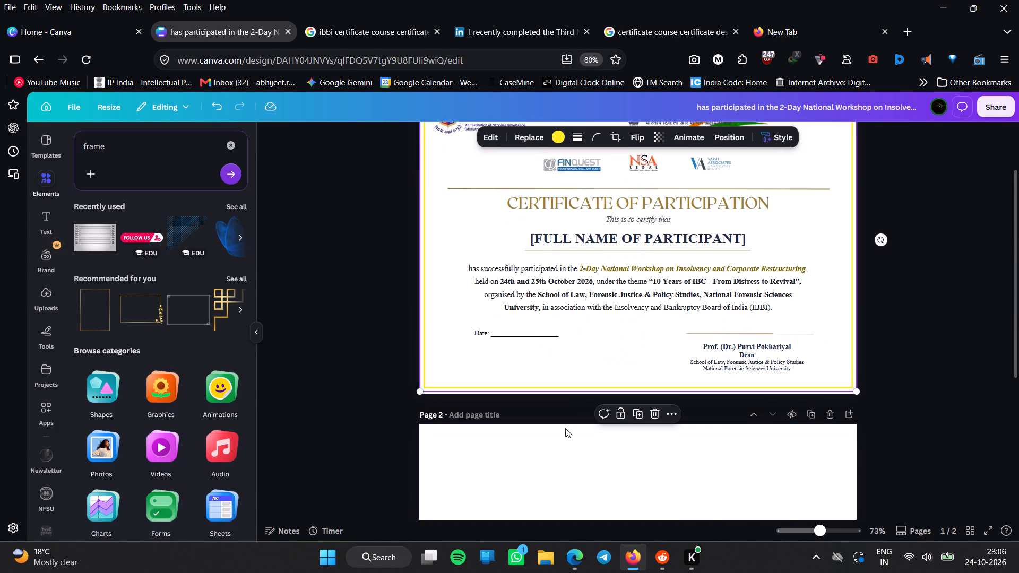
left_click(563, 437)
key("ctrl+v")
scroll(563, 437, "down", 1)
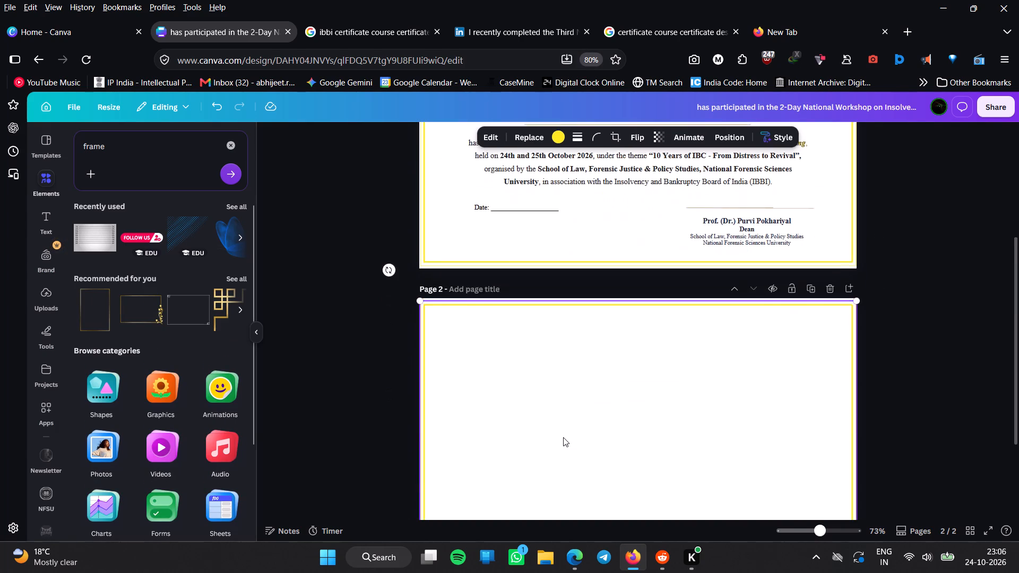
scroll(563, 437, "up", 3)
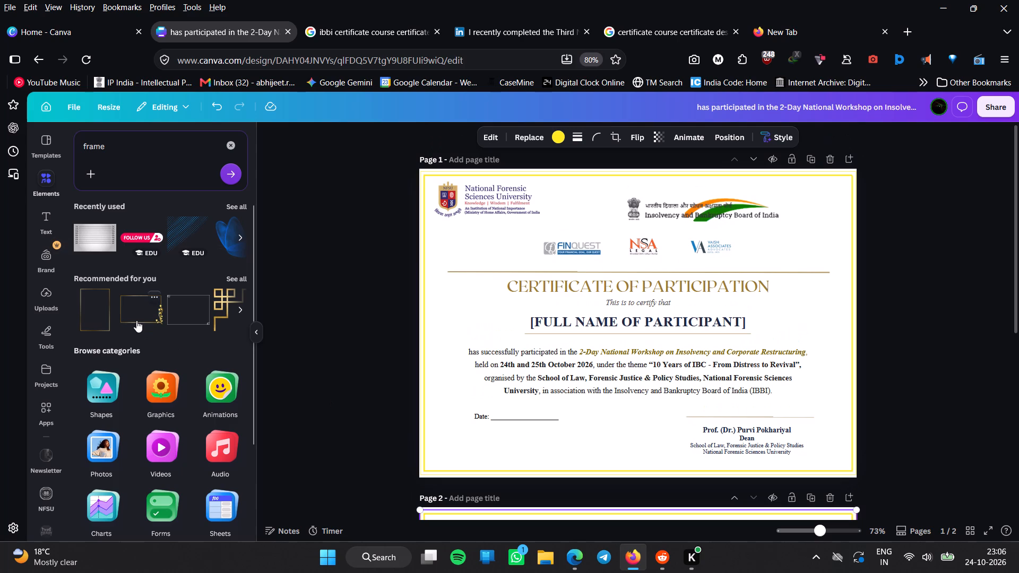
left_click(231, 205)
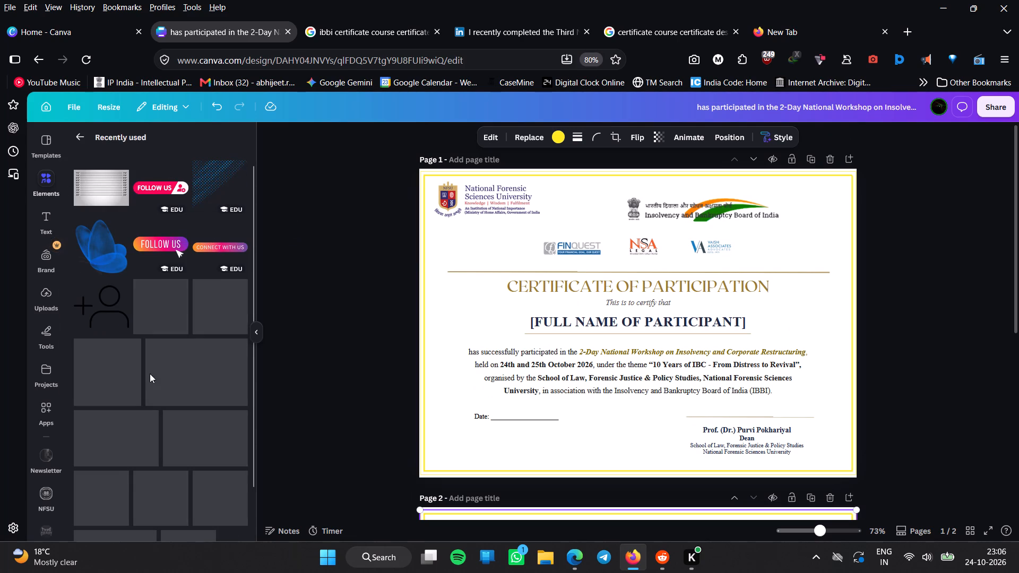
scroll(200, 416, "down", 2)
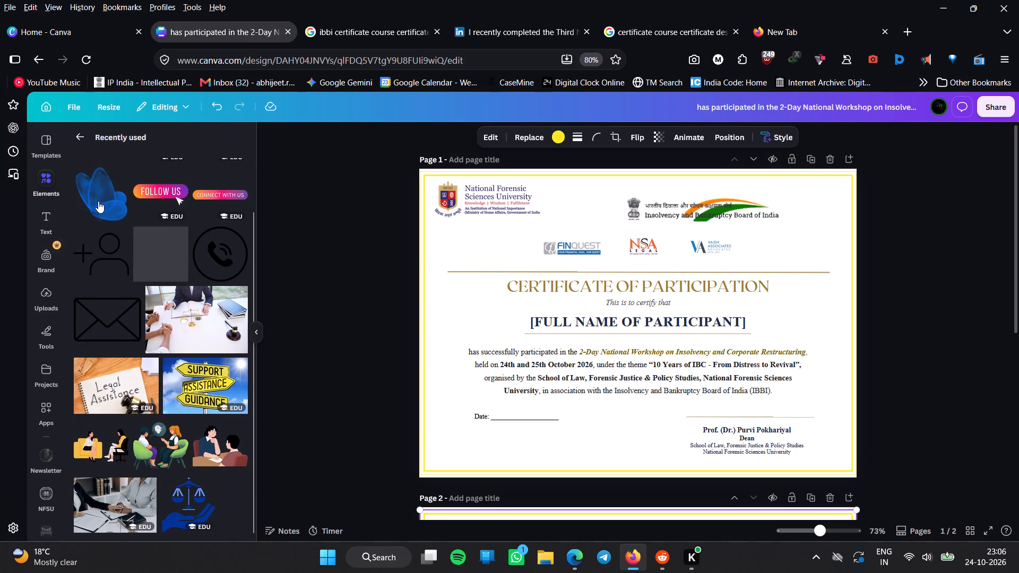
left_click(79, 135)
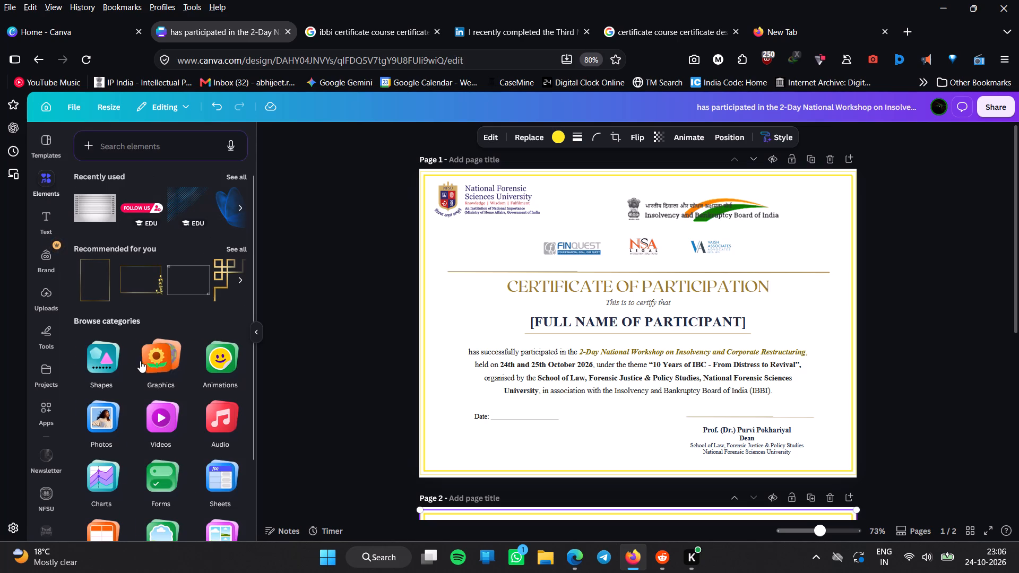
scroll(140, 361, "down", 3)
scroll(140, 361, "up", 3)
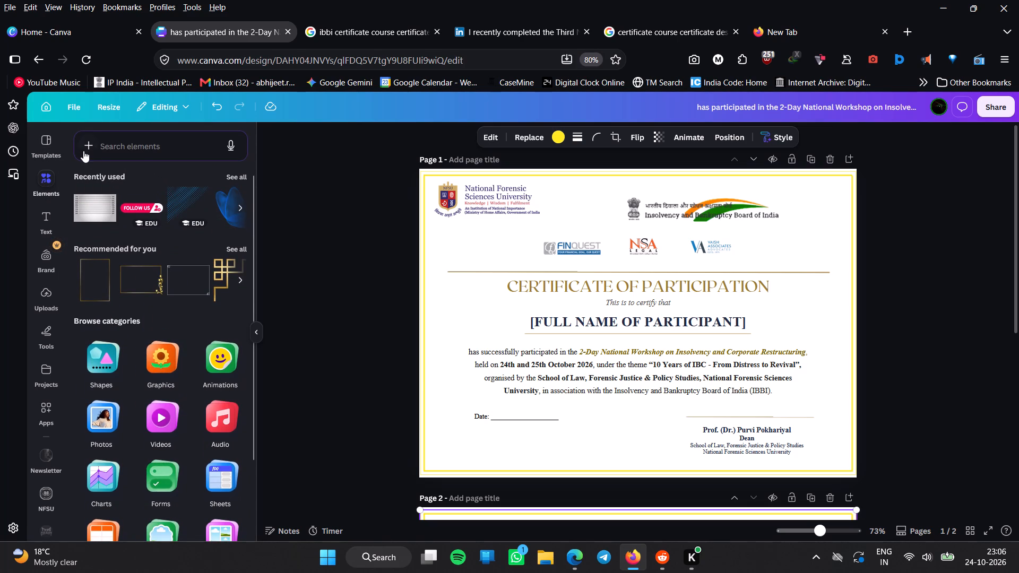
Search the elements library for "frame" and show all of the matching graphics.
left_click(123, 149)
type("frame")
key("Return")
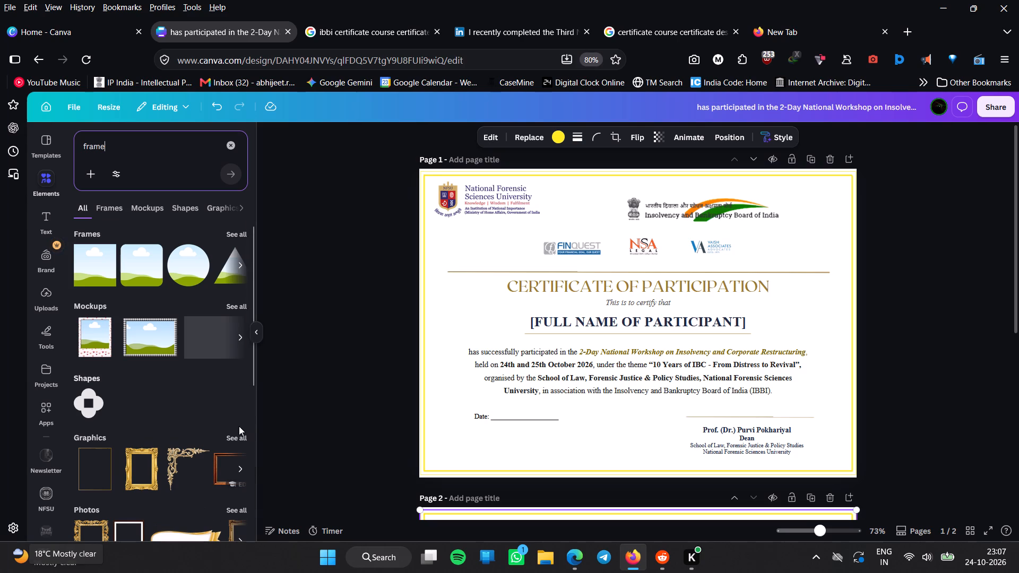
left_click(233, 439)
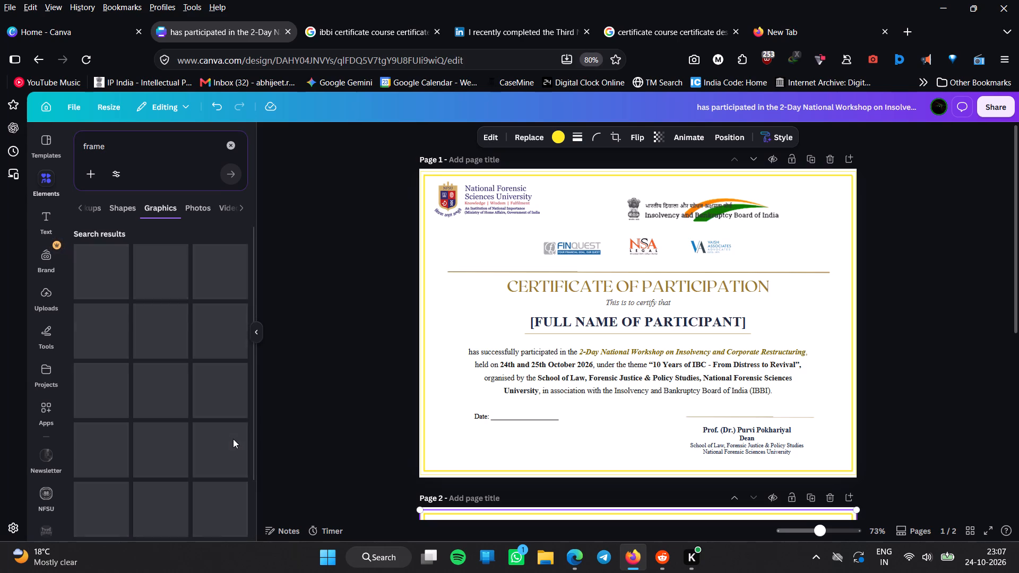
Delete the yellow border frame from page 2.
scroll(447, 274, "down", 3)
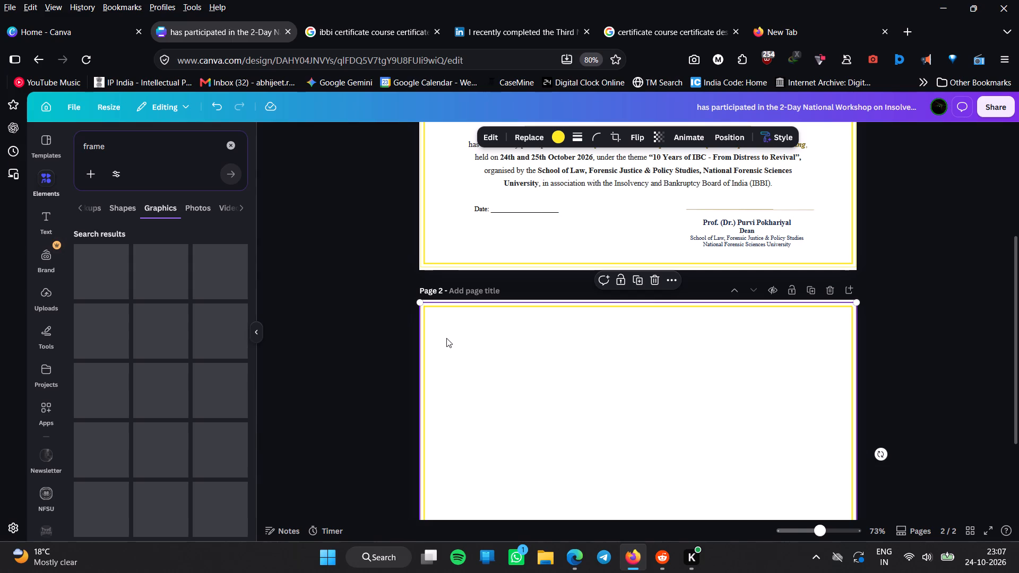
left_click(655, 280)
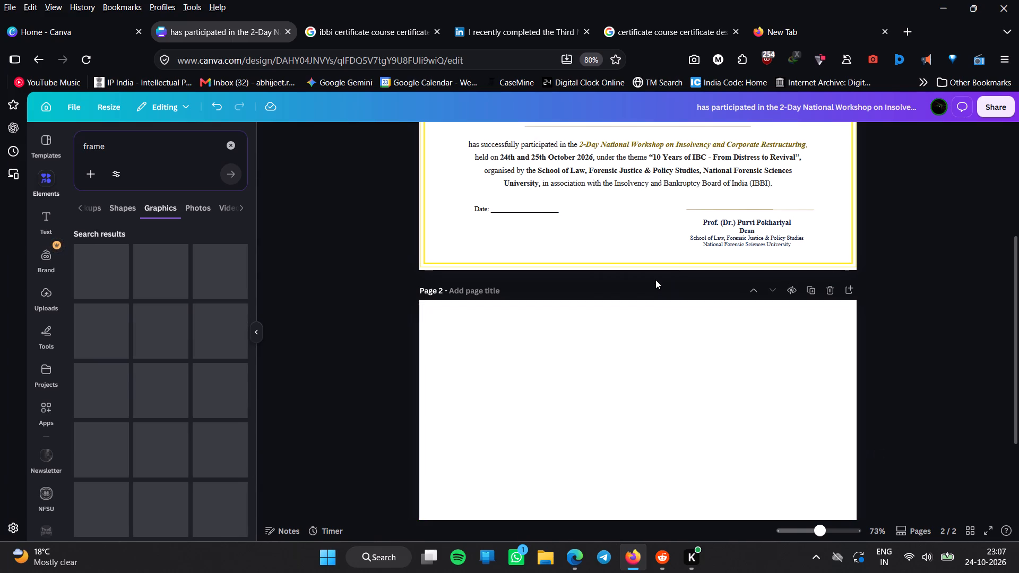
Browse the frame graphics and insert the ornate gold scrollwork corner ornament onto page 2.
left_click(504, 397)
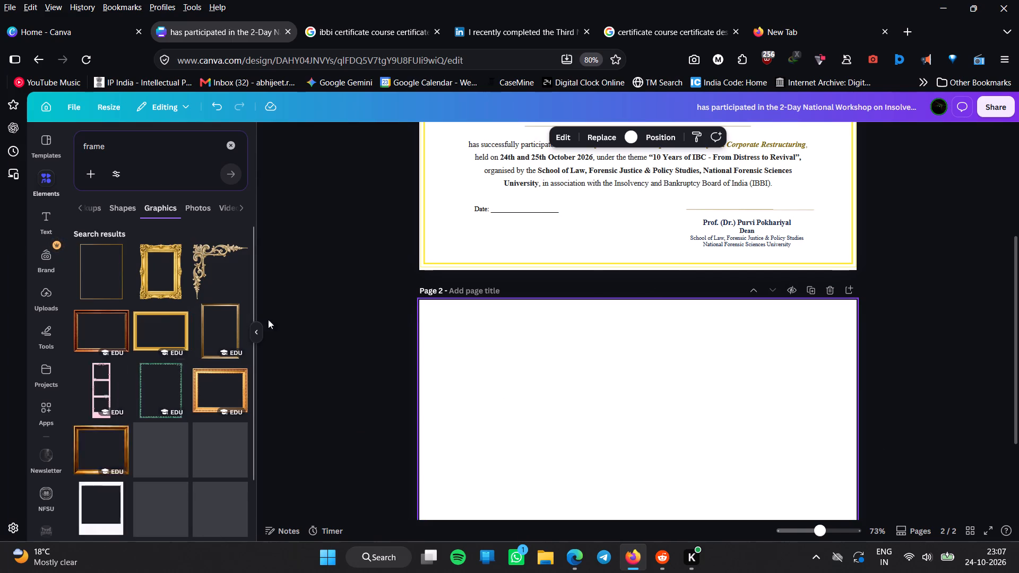
scroll(199, 424, "down", 3)
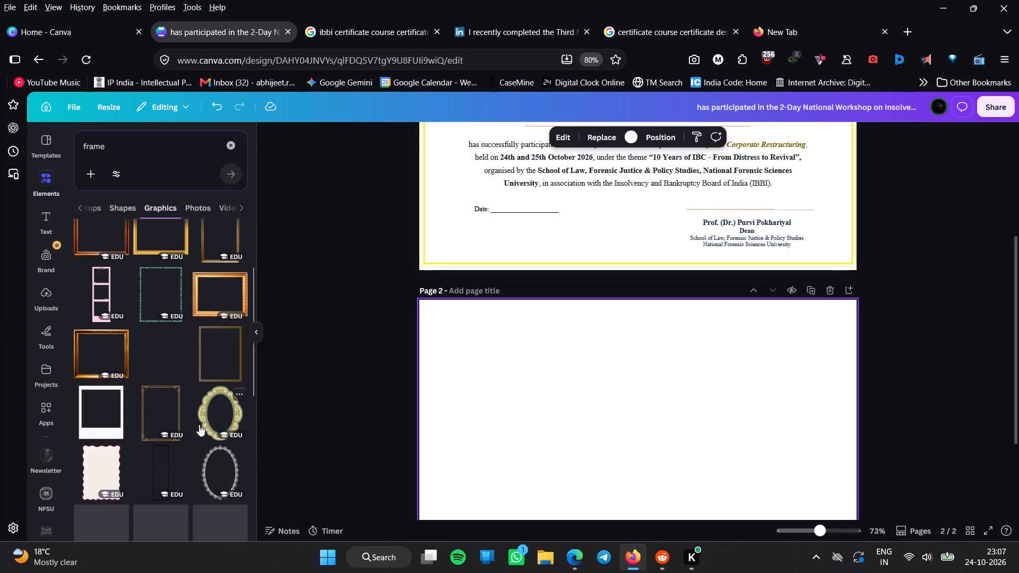
scroll(199, 424, "down", 1)
scroll(199, 424, "up", 5)
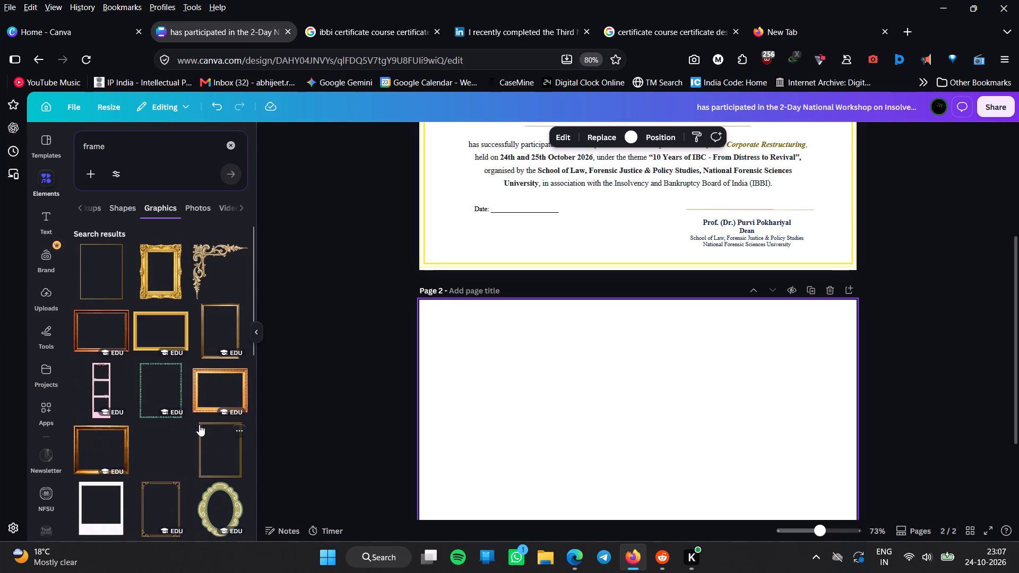
left_click(215, 257)
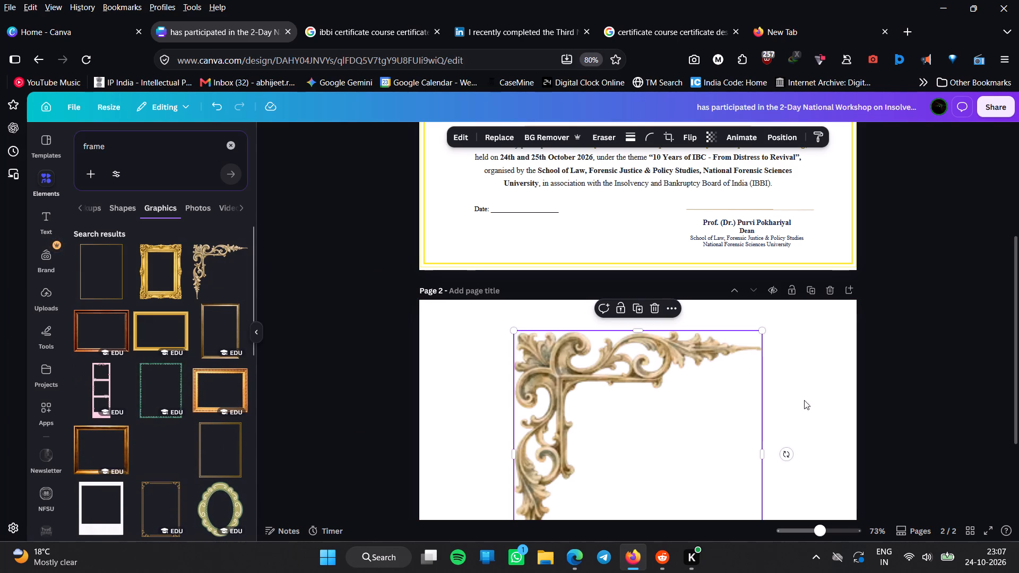
Shrink the corner ornament to about a third of its size and place it flush in page 2's upper-left corner.
scroll(683, 448, "down", 2)
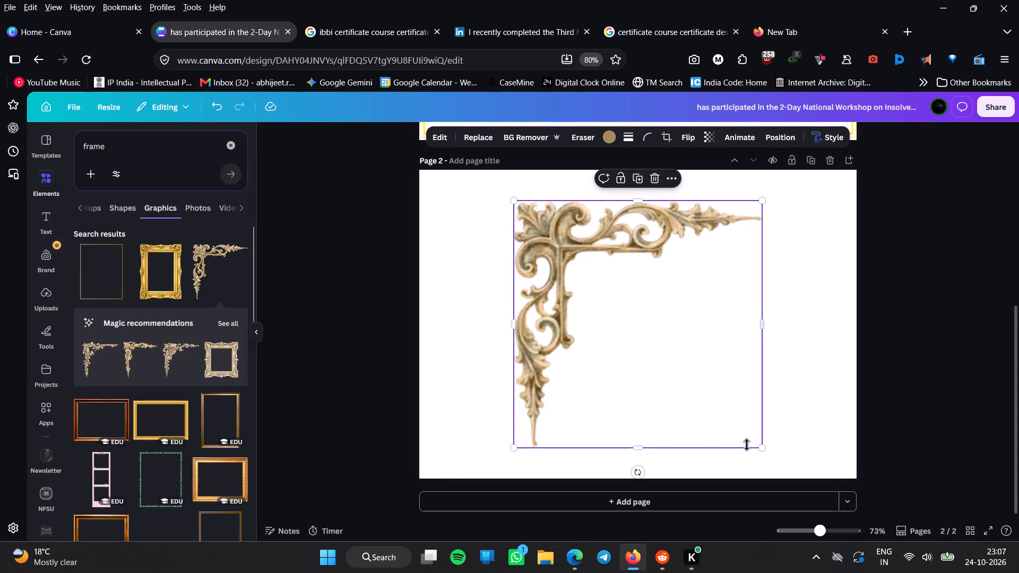
left_click_drag(762, 446, 532, 338)
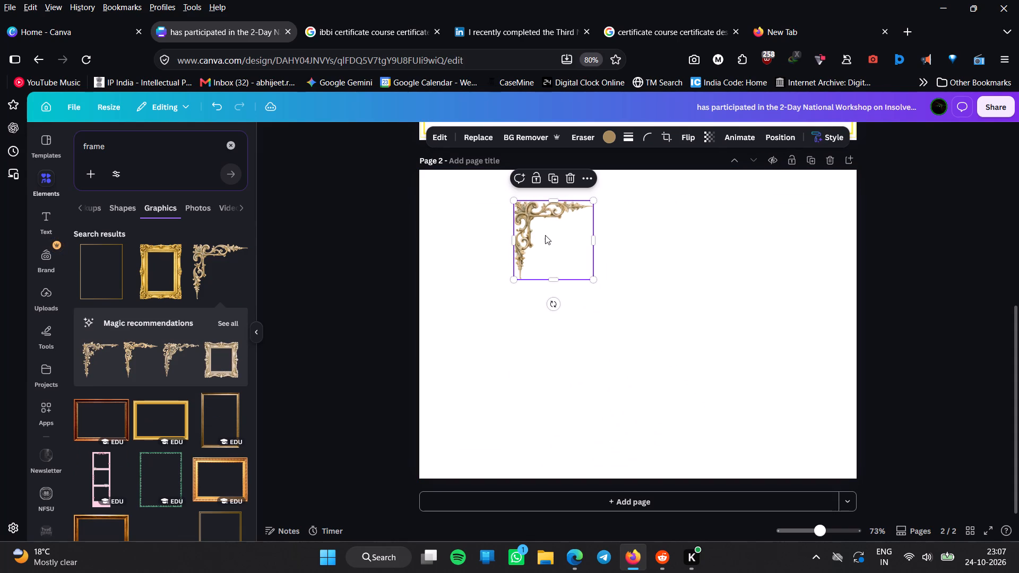
left_click_drag(547, 236, 451, 205)
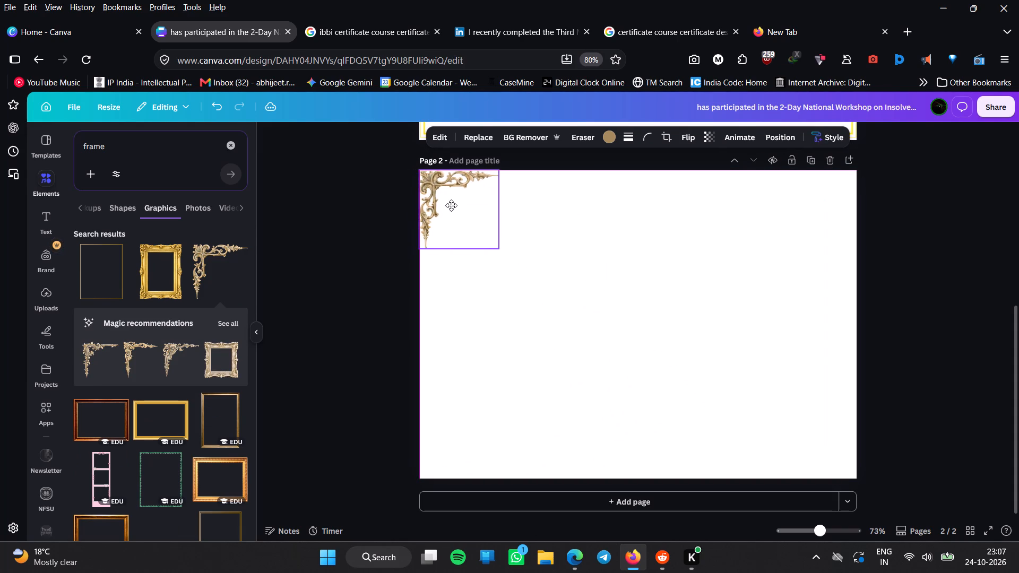
left_click_drag(451, 205, 452, 207)
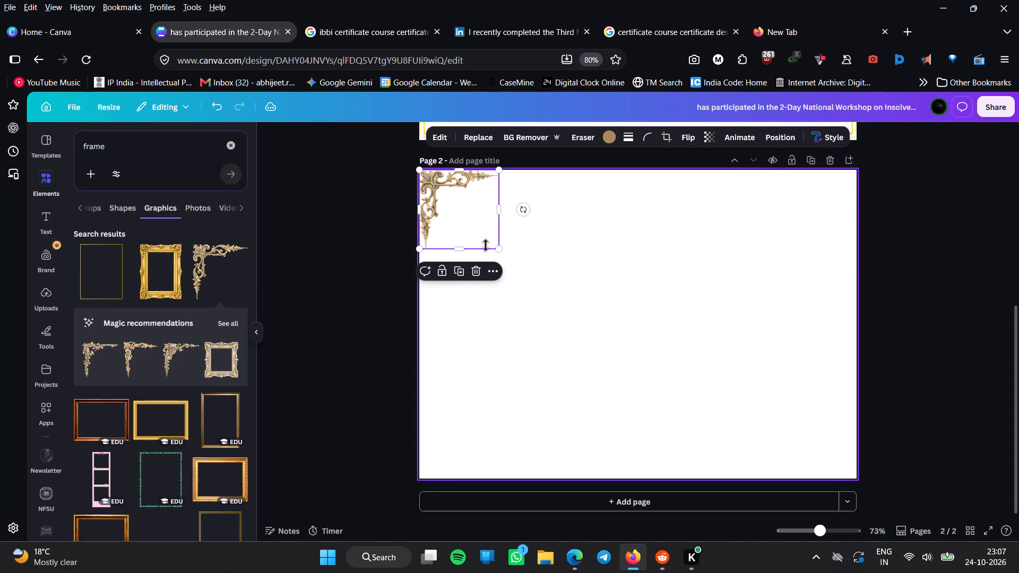
Duplicate the corner ornament, rotate the copy to -90°, and place it flush in page 2's lower-left corner.
left_click(497, 269)
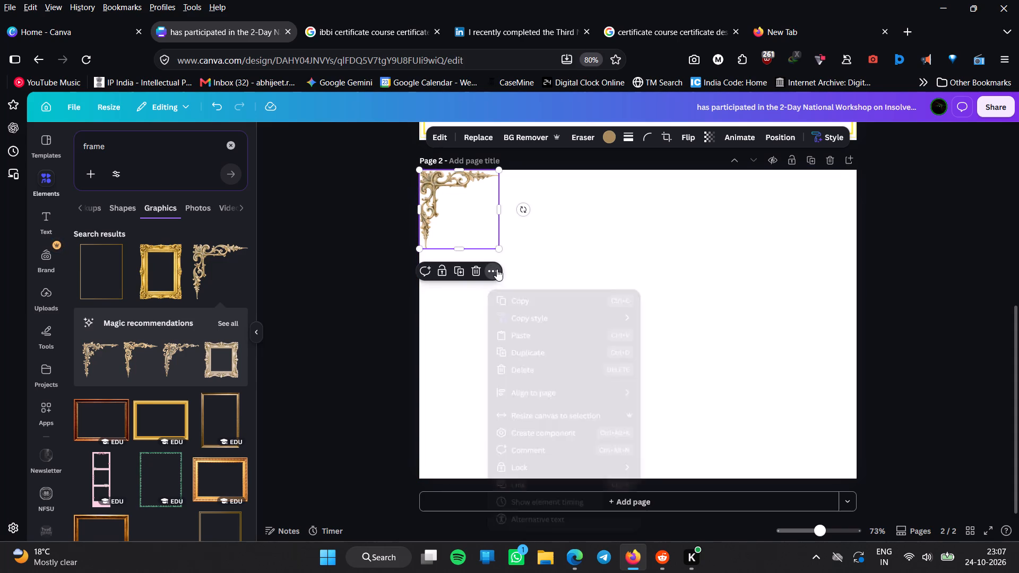
left_click(532, 345)
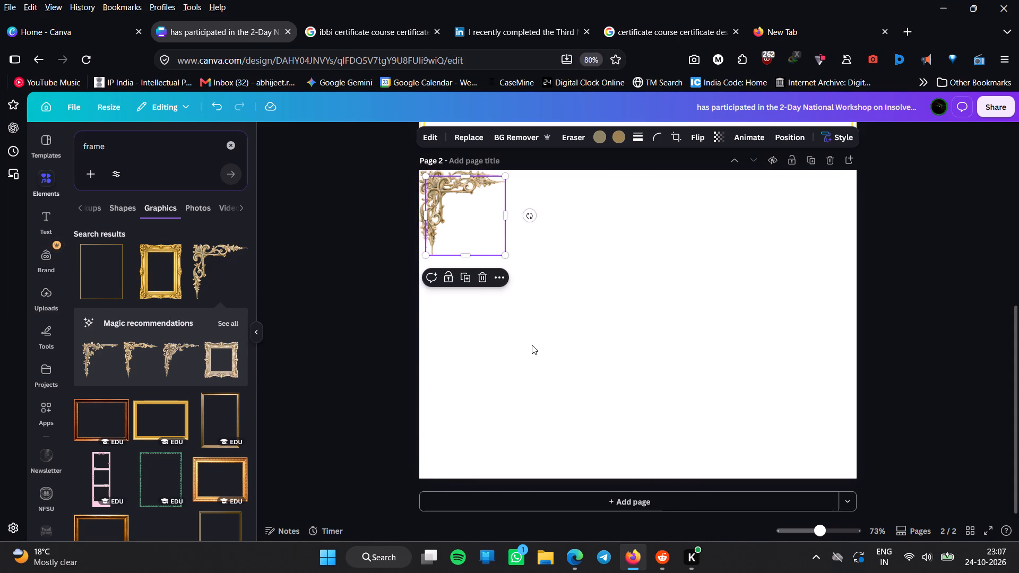
left_click_drag(474, 231, 479, 467)
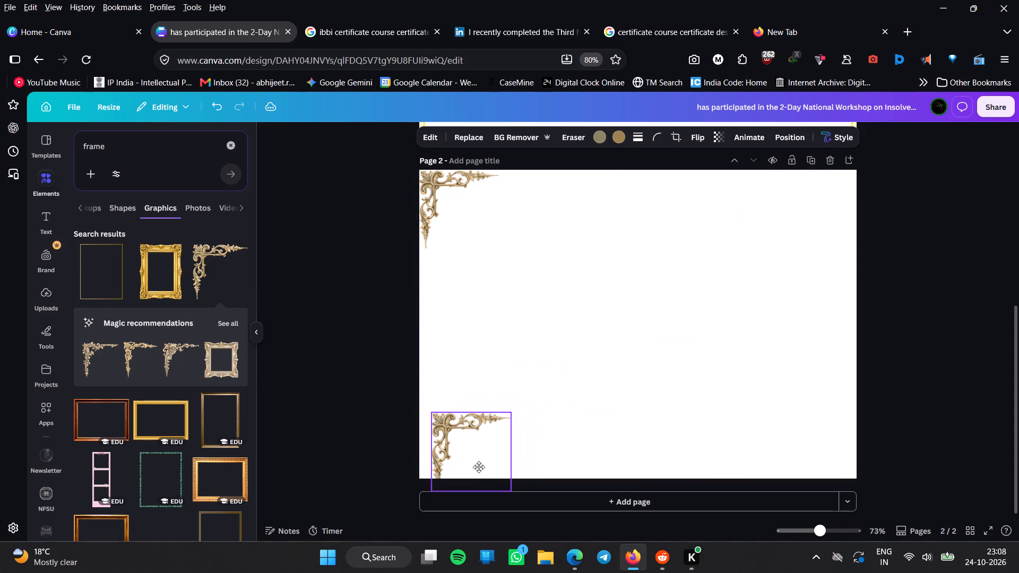
left_click_drag(479, 467, 600, 432)
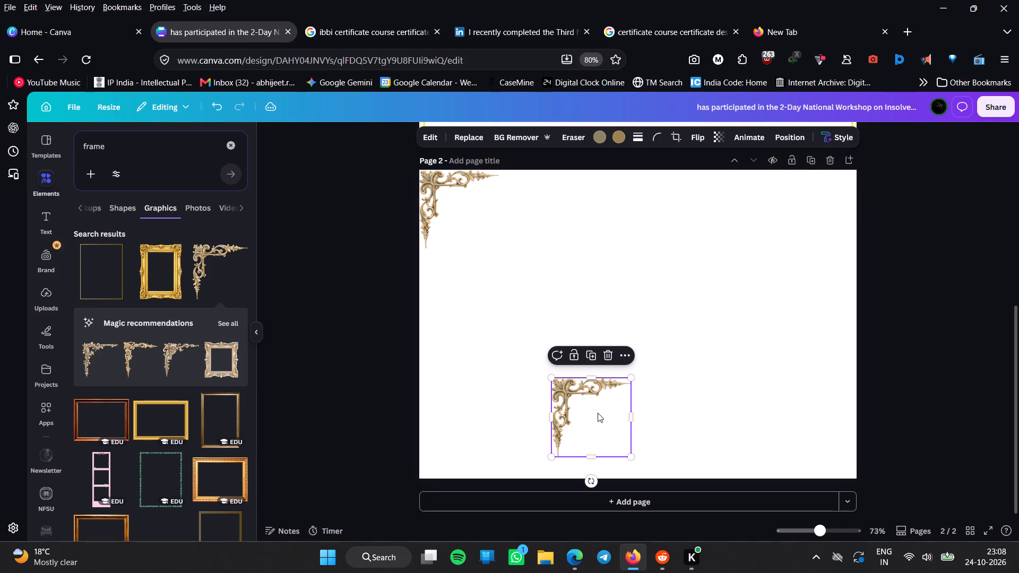
left_click_drag(589, 481, 675, 452)
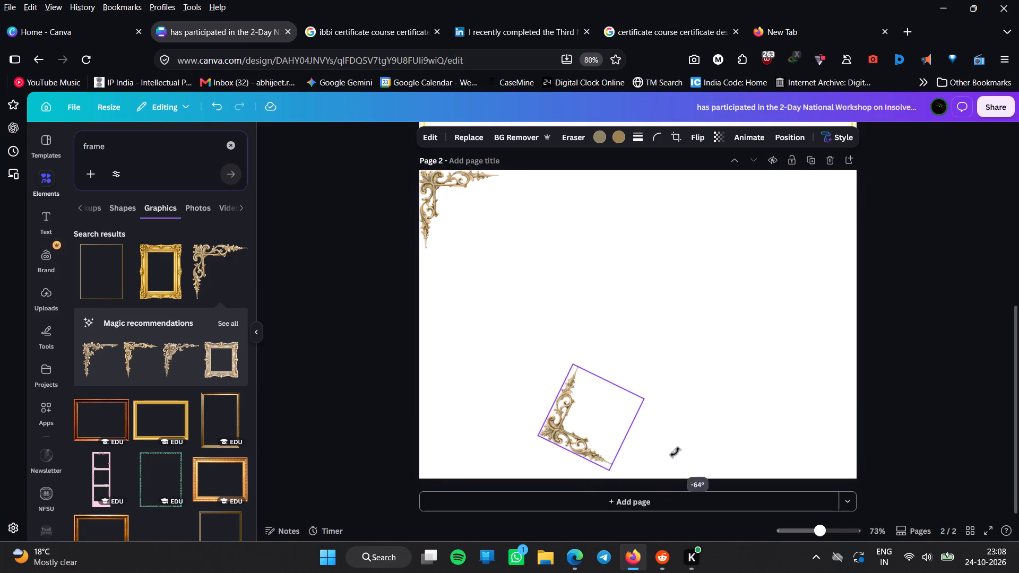
left_click_drag(675, 452, 684, 418)
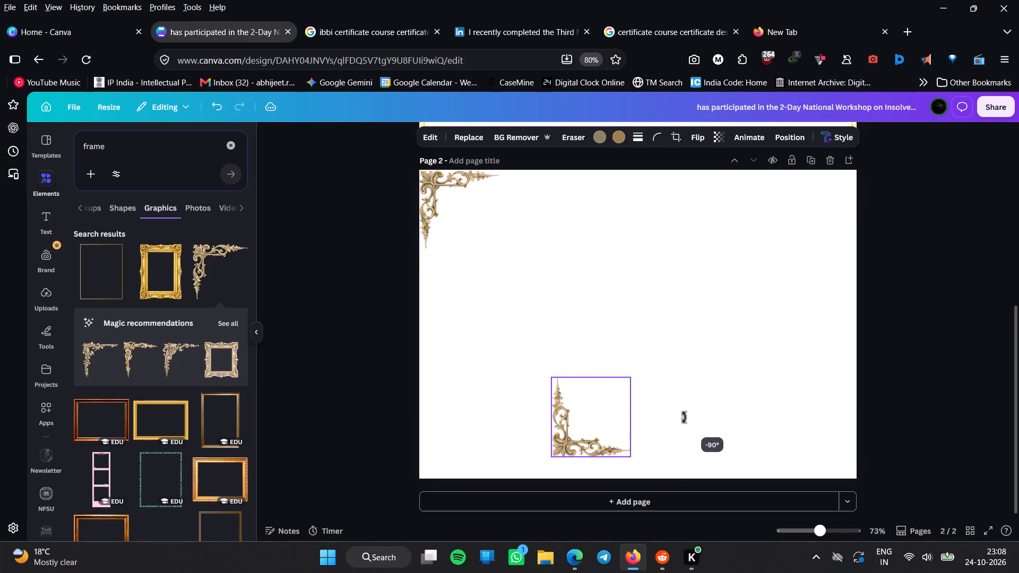
left_click_drag(684, 418, 687, 419)
left_click_drag(607, 419, 505, 436)
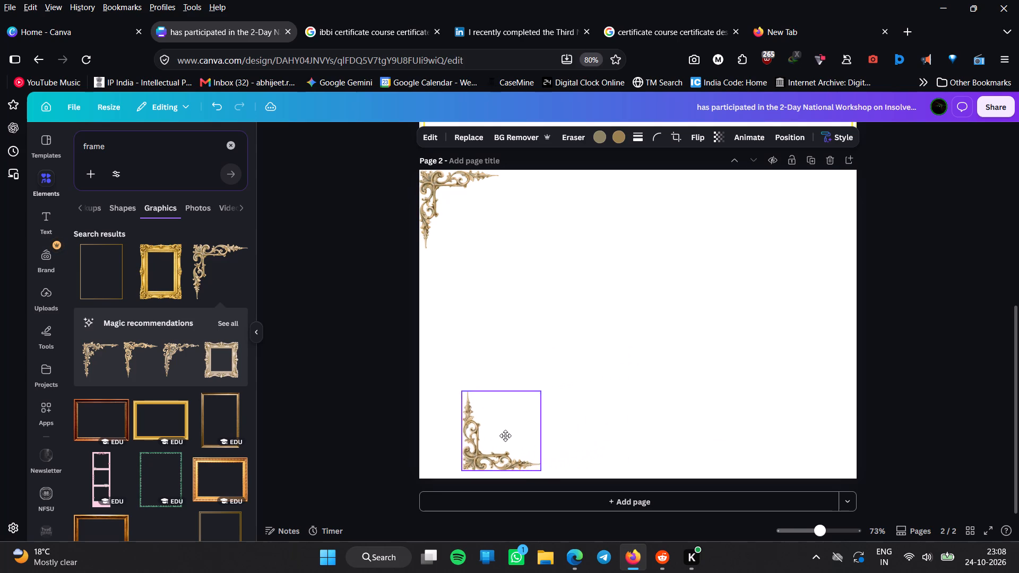
left_click_drag(505, 436, 473, 441)
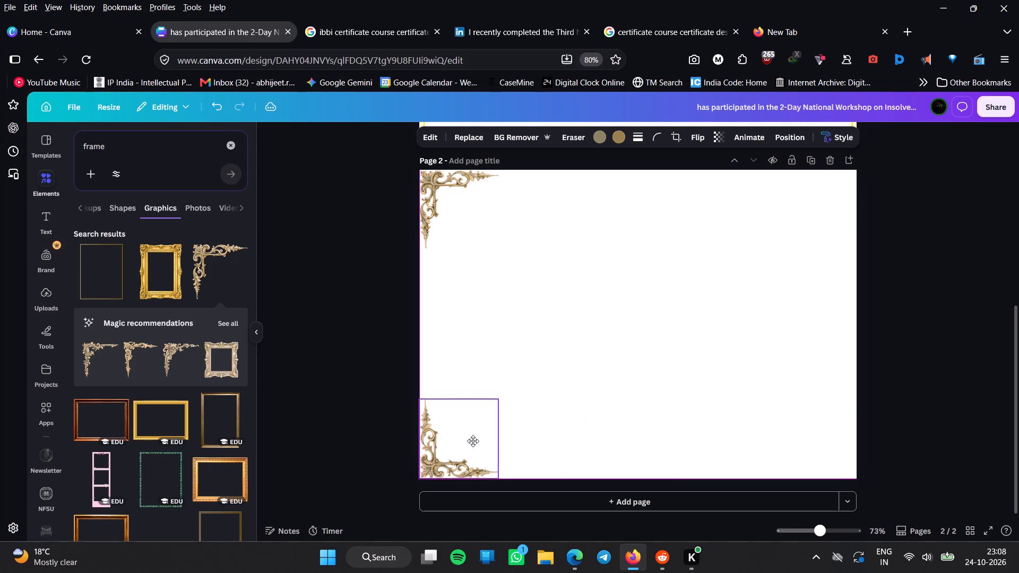
left_click_drag(473, 441, 474, 441)
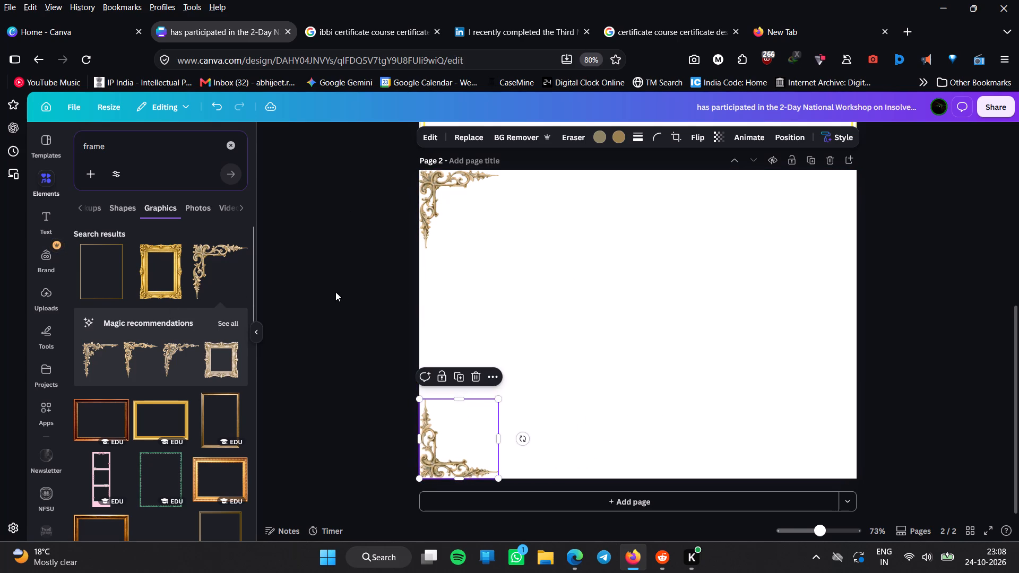
Duplicate the lower-left ornament, rotate the copy to fit the opposite corner, and place it flush in page 2's lower-right corner.
left_click(493, 372)
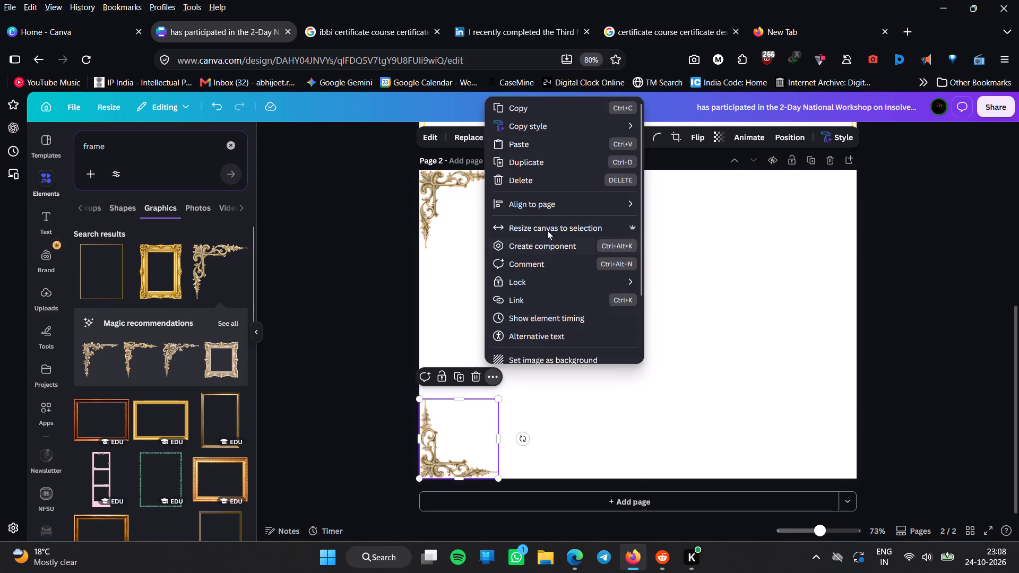
left_click(547, 165)
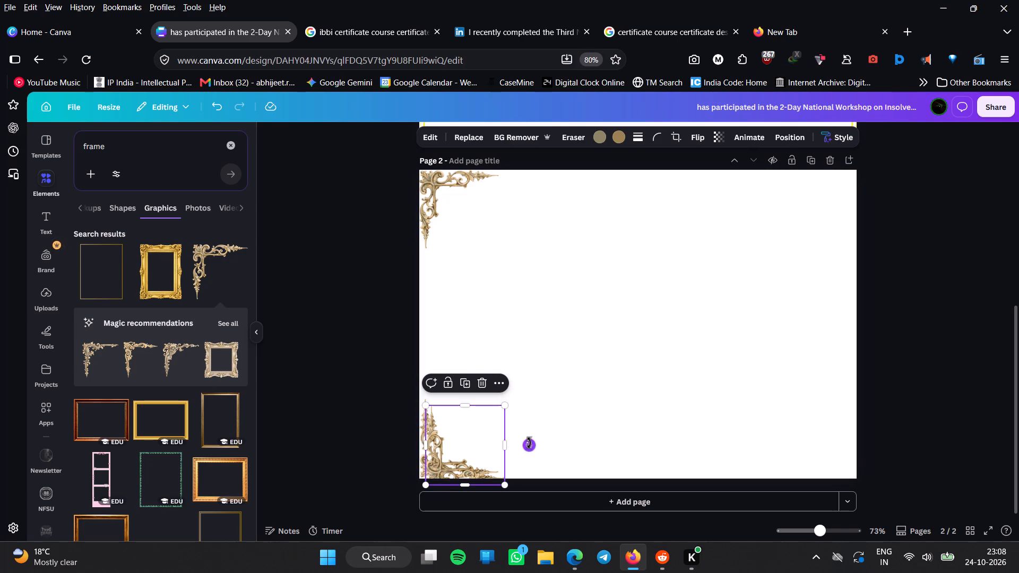
left_click_drag(529, 443, 462, 335)
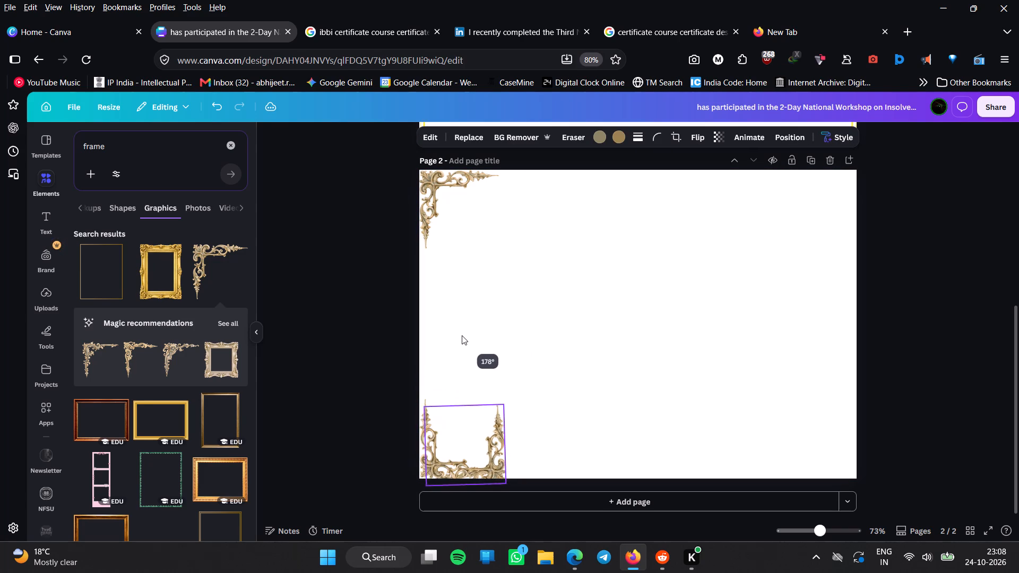
left_click_drag(462, 335, 464, 337)
left_click_drag(469, 438, 764, 430)
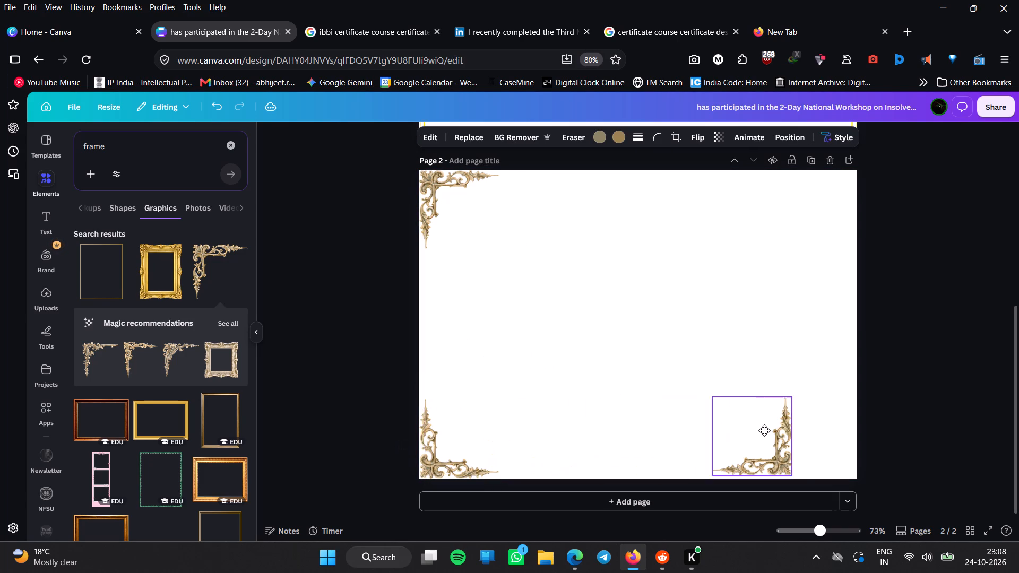
left_click_drag(764, 430, 826, 433)
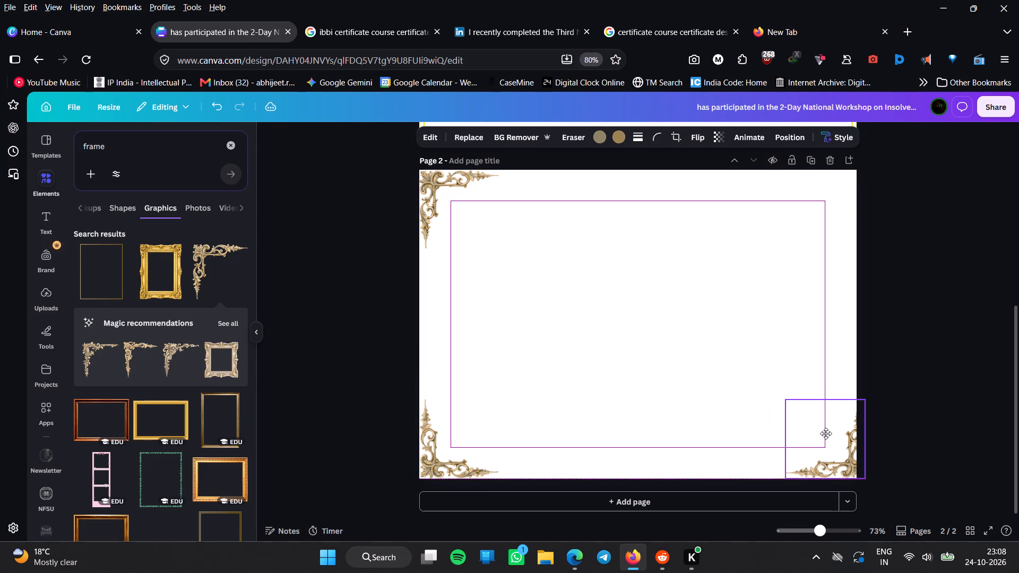
left_click_drag(826, 433, 821, 433)
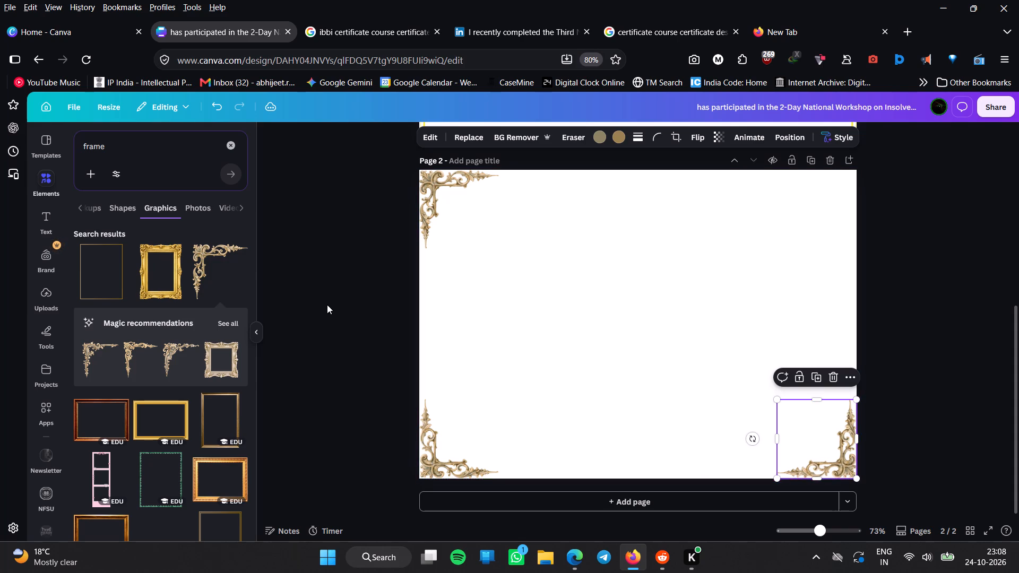
Duplicate the lower-right corner ornament, rotate the copy to fit the remaining corner, and place it flush in page 2's upper-right corner.
left_click(851, 375)
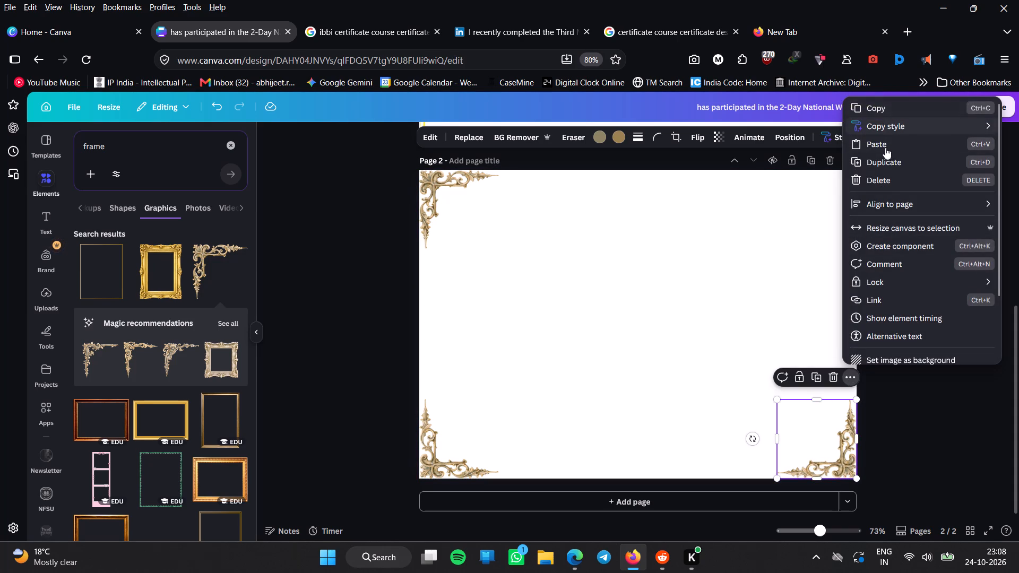
left_click(885, 159)
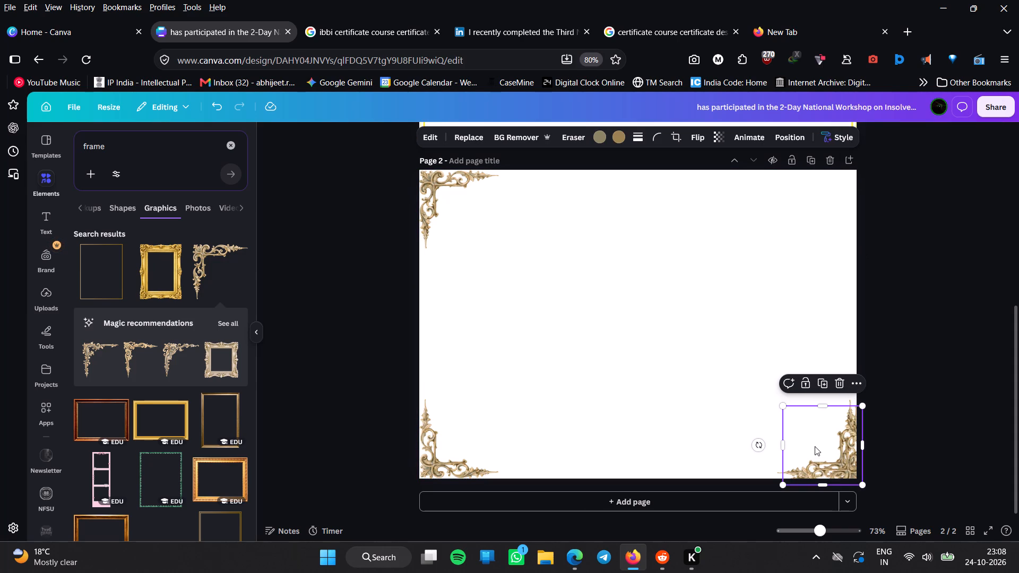
left_click_drag(815, 446, 754, 246)
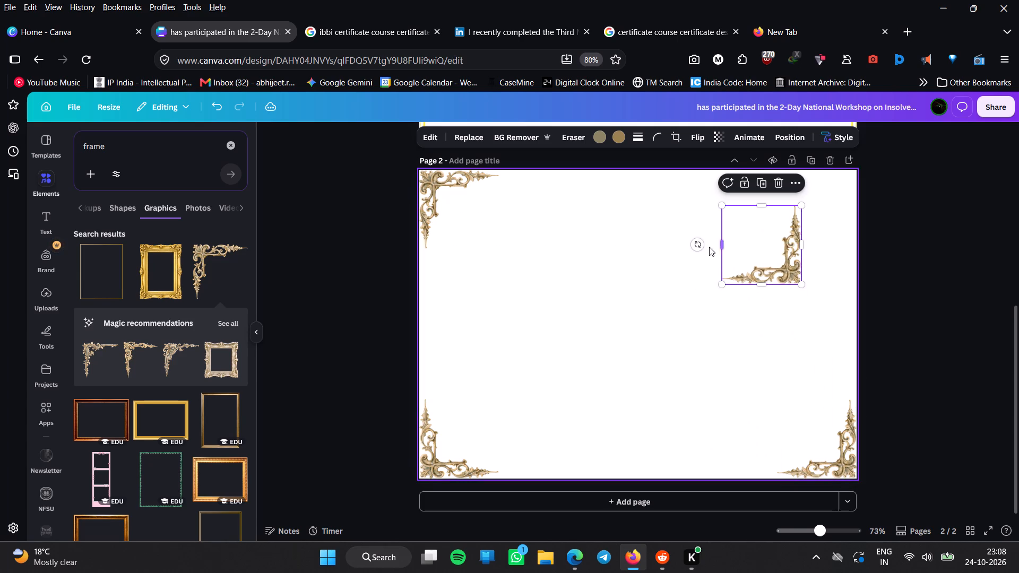
left_click_drag(699, 244, 788, 291)
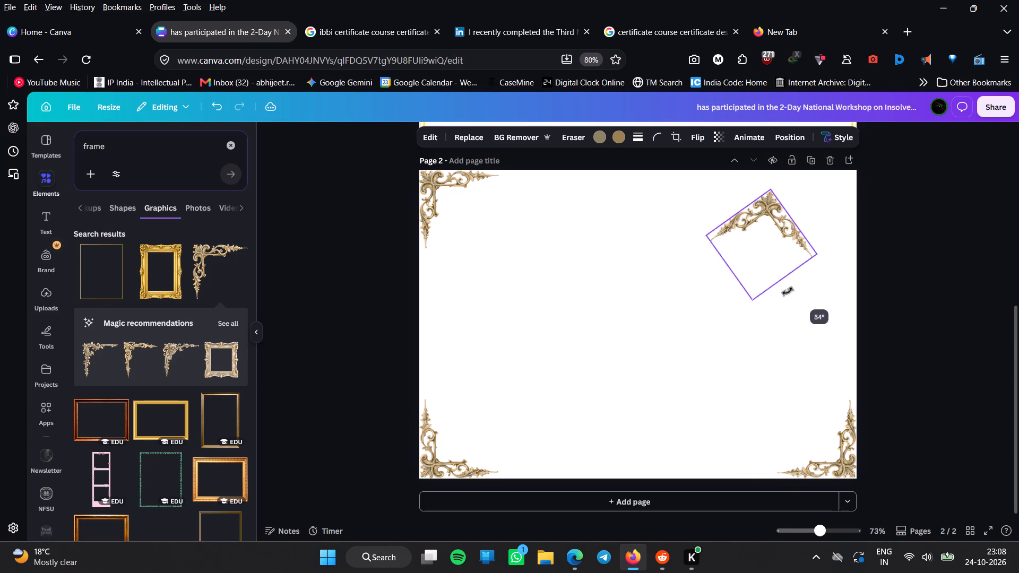
left_click_drag(788, 291, 759, 295)
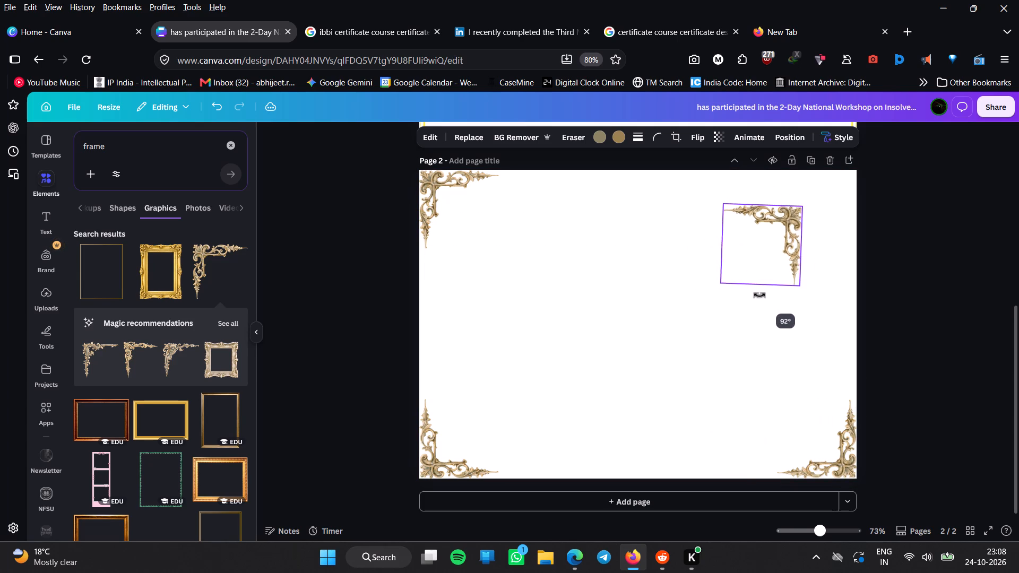
left_click_drag(759, 295, 760, 297)
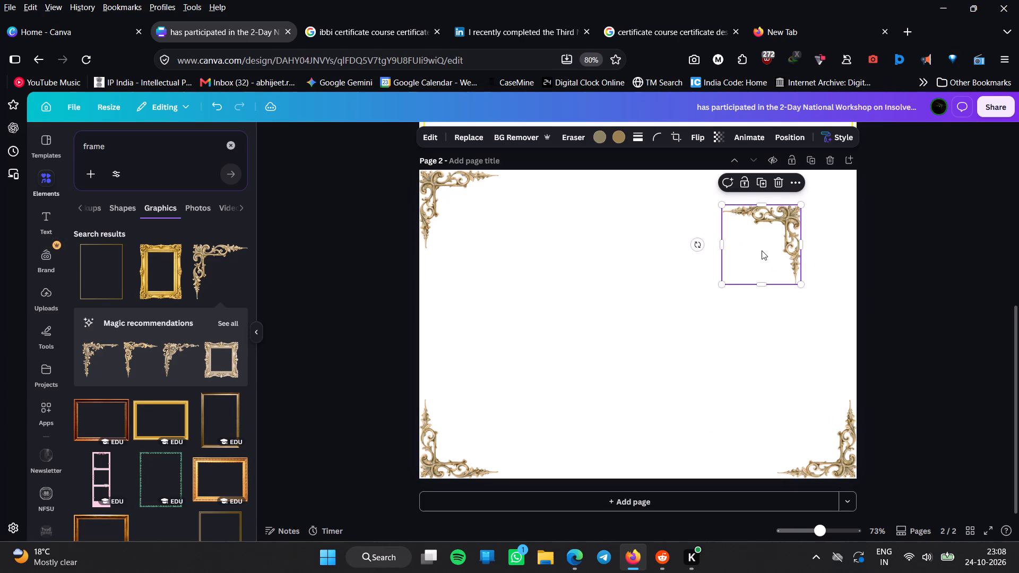
left_click_drag(762, 250, 811, 222)
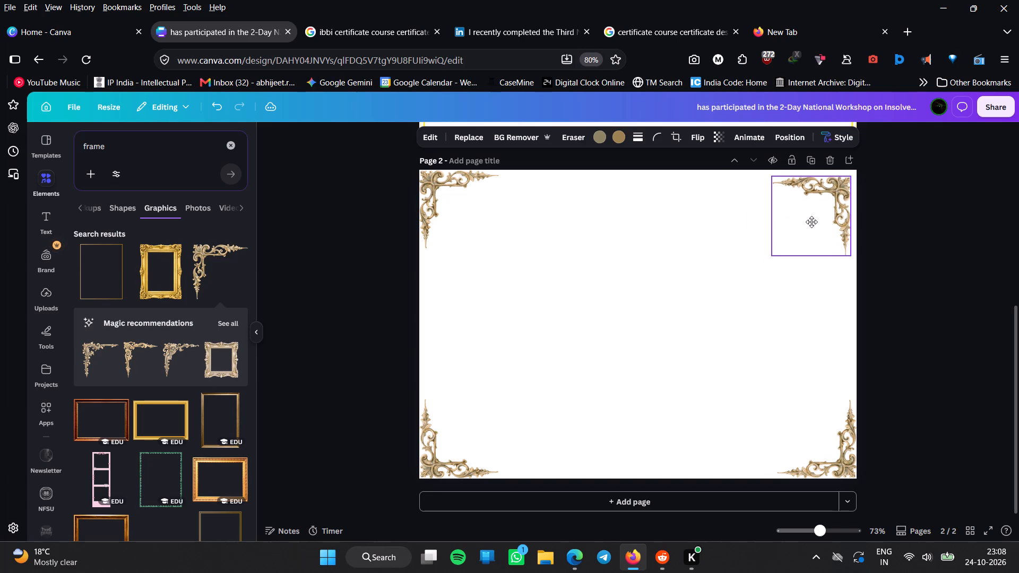
left_click_drag(811, 222, 816, 216)
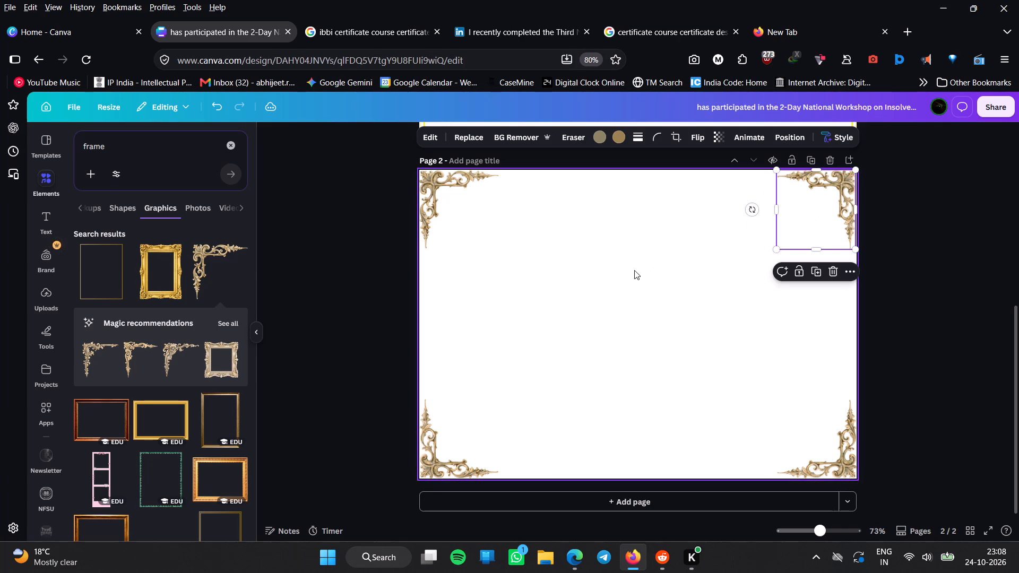
left_click(634, 270)
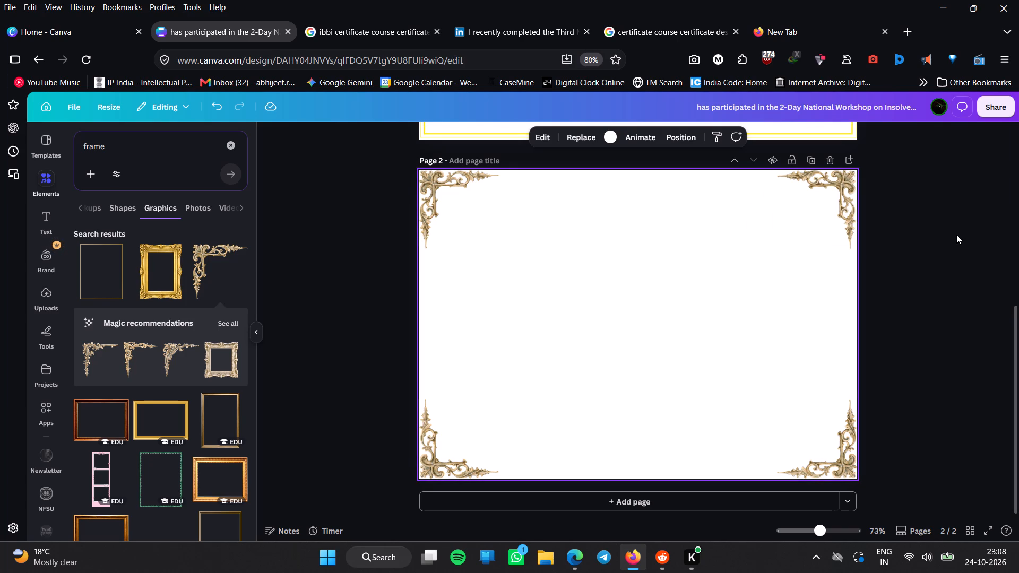
Browse the frame graphics and shapes for further border elements, and review page 1's certificate layout against page 2.
scroll(201, 444, "down", 4)
scroll(201, 444, "right", 1)
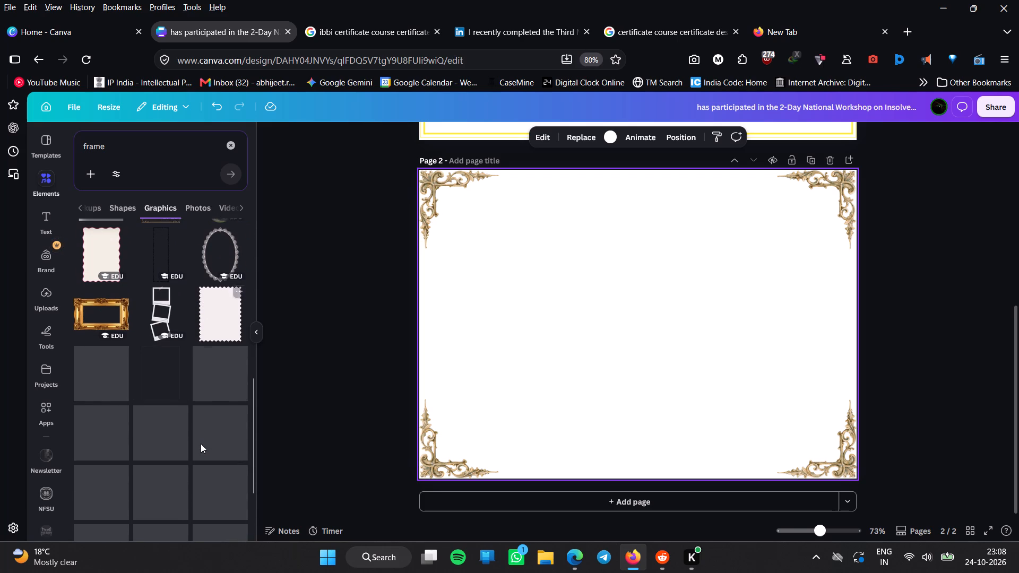
scroll(201, 444, "right", 2)
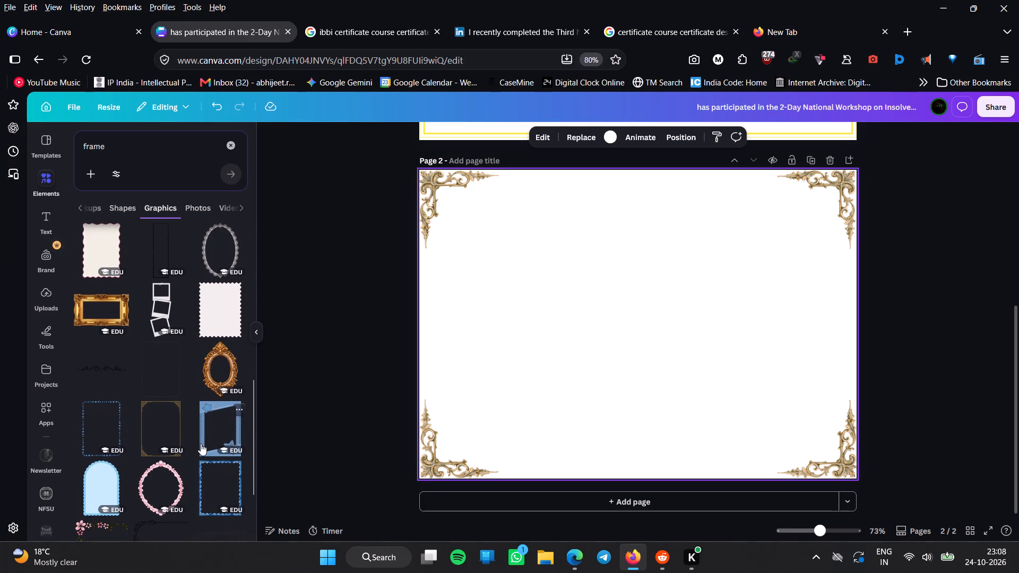
scroll(201, 444, "right", 1)
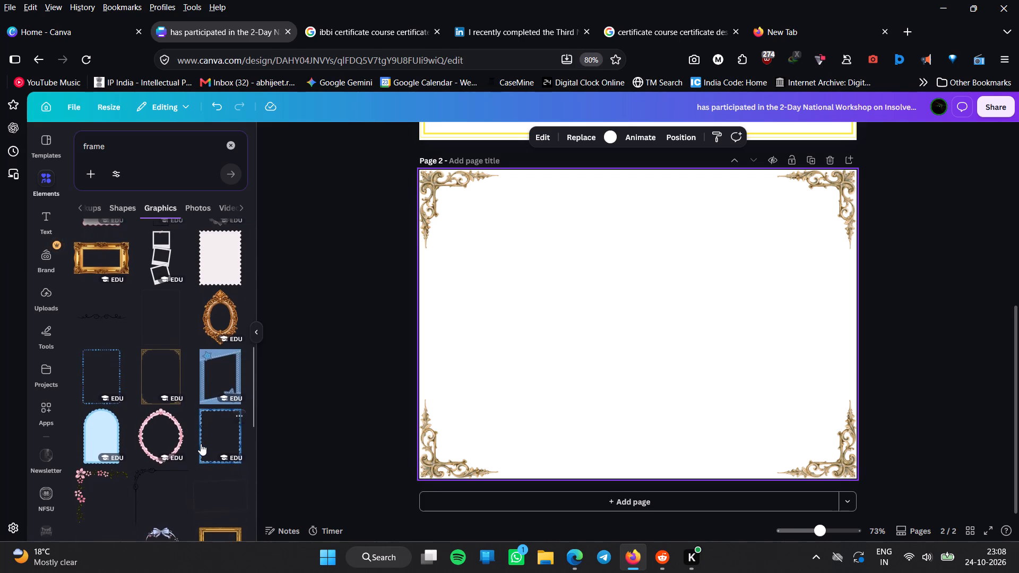
scroll(201, 444, "right", 1)
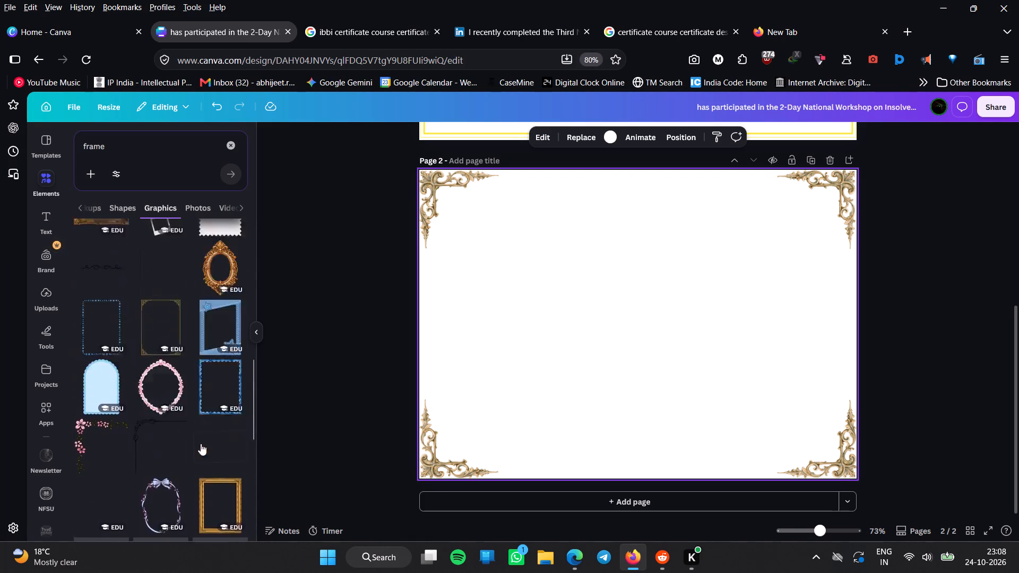
scroll(201, 444, "right", 1)
scroll(201, 444, "up", 2)
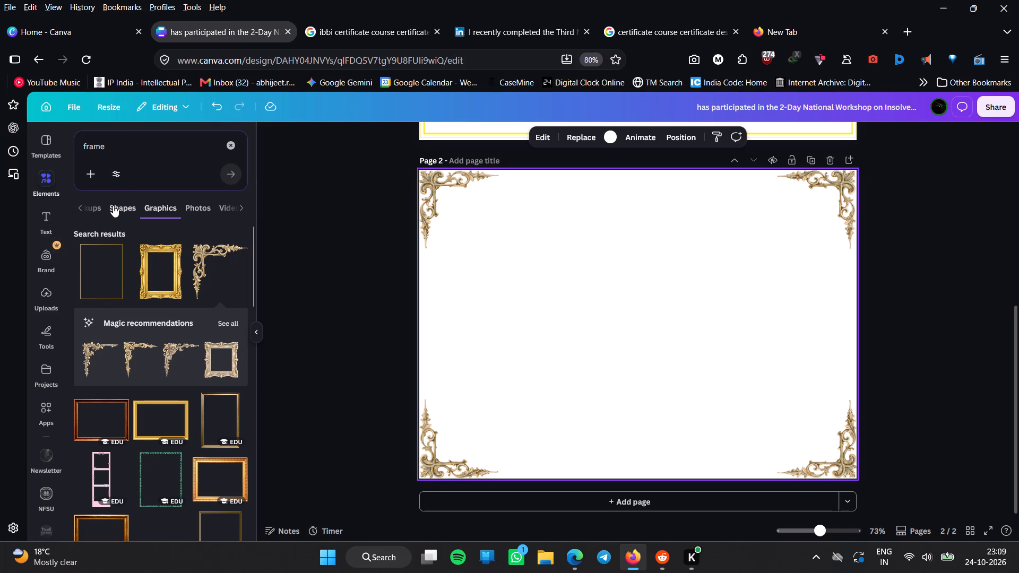
left_click(113, 204)
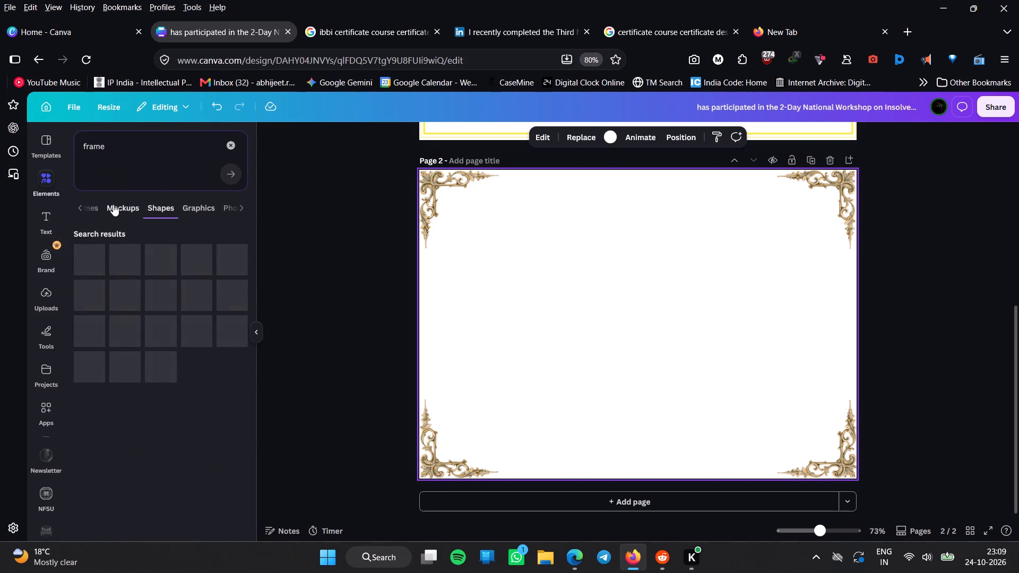
scroll(587, 316, "up", 5)
scroll(587, 316, "down", 5)
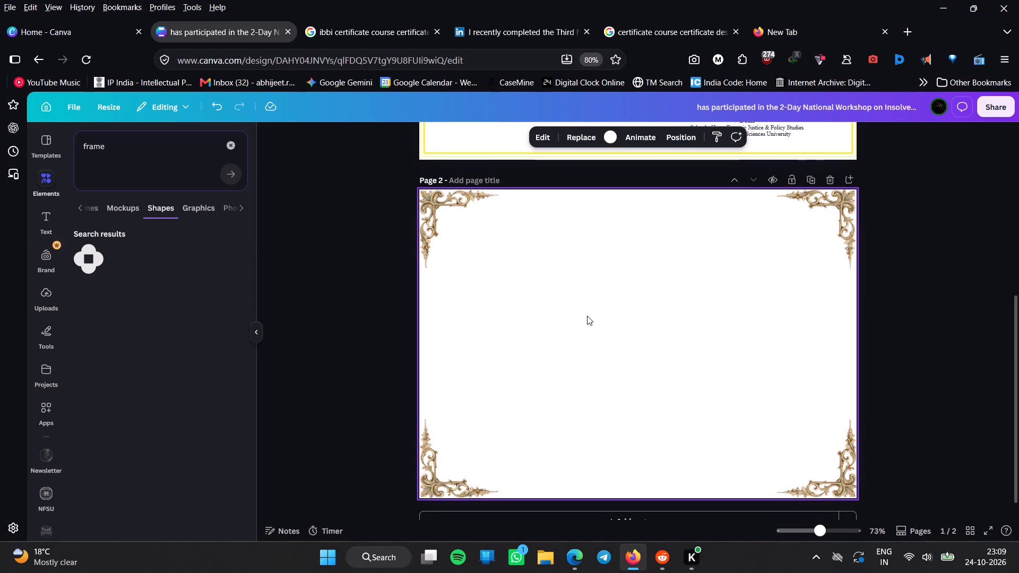
scroll(587, 316, "up", 6)
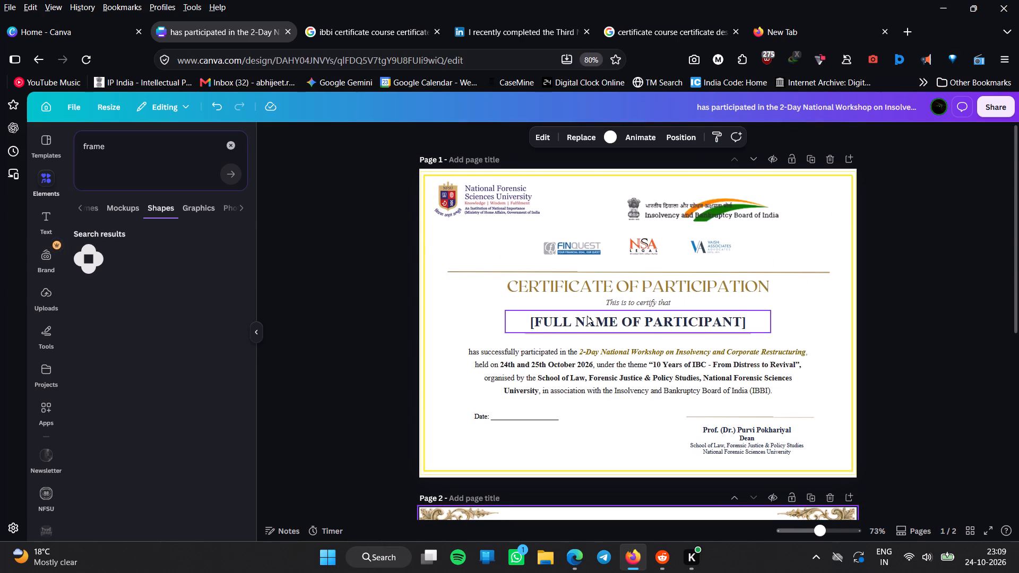
scroll(587, 316, "down", 5)
scroll(587, 316, "up", 3)
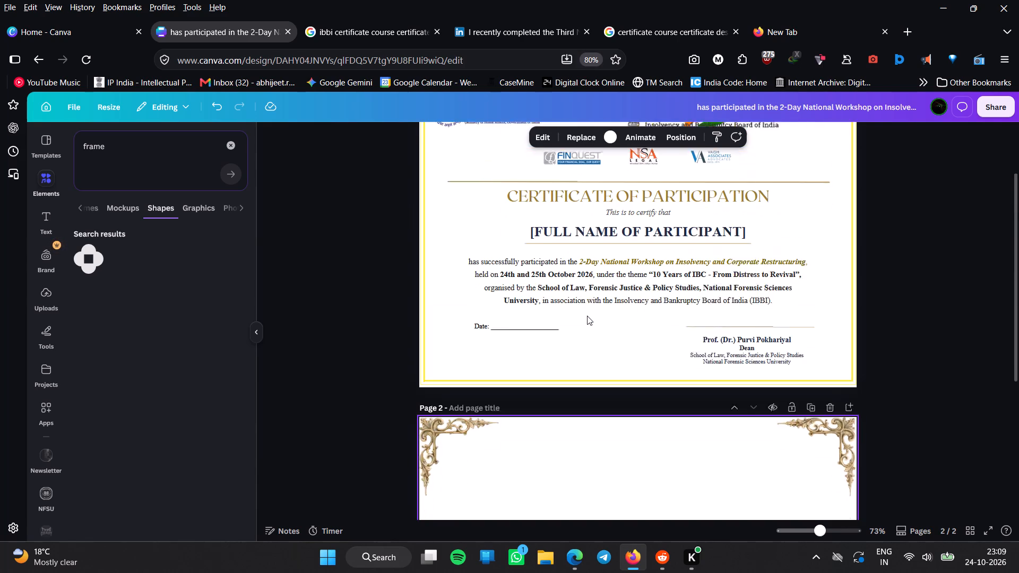
Find the beige parchment-paper texture among the frame photos, insert it, and move it onto page 2.
left_click(185, 207)
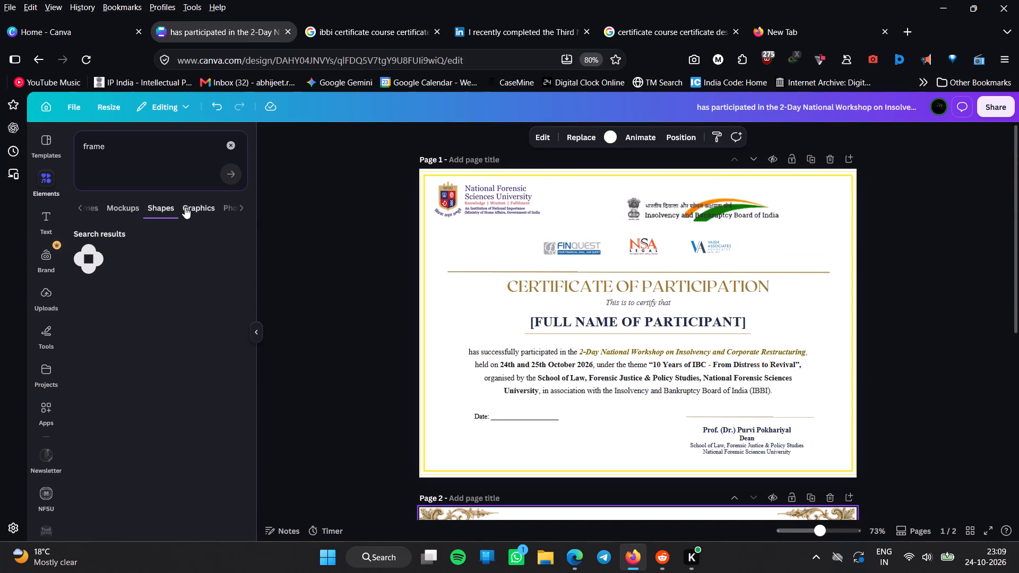
left_click(209, 205)
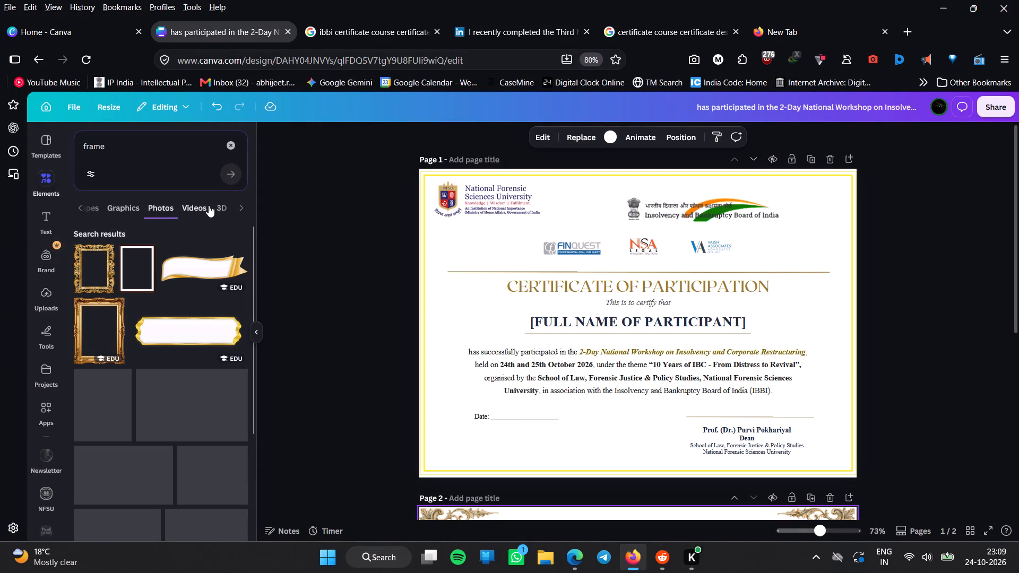
scroll(131, 455, "down", 1)
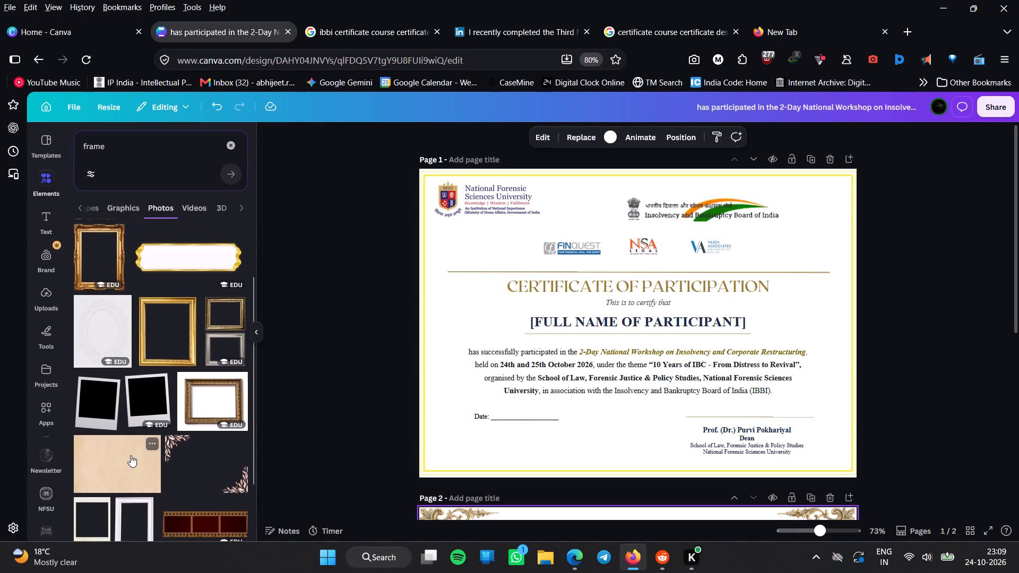
scroll(131, 455, "down", 1)
left_click(131, 455)
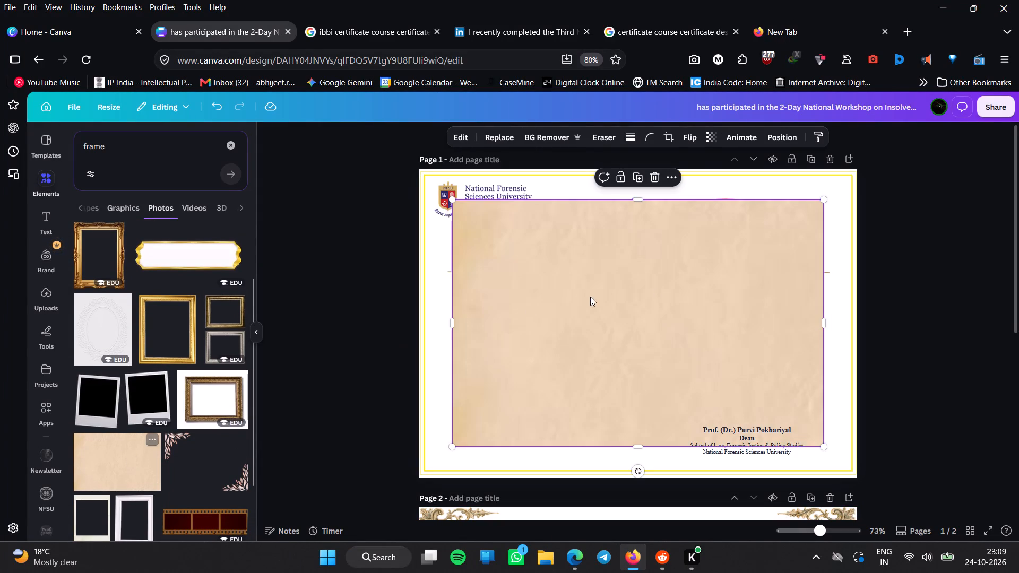
scroll(657, 288, "down", 3)
left_click_drag(640, 246, 633, 410)
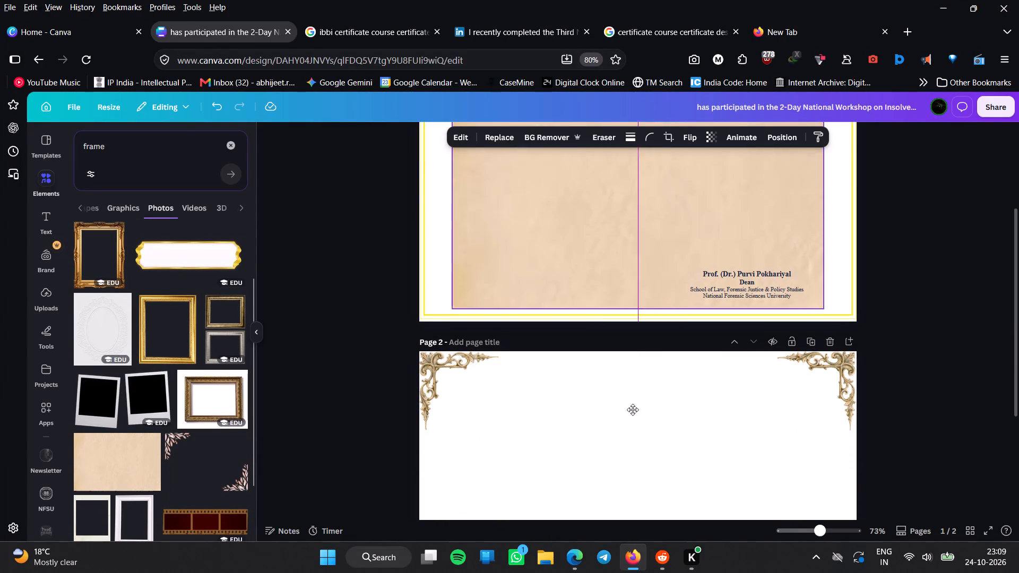
left_click_drag(633, 410, 618, 570)
Stretch the parchment image's lower edge down to page 2's bottom edge.
scroll(618, 570, "down", 2)
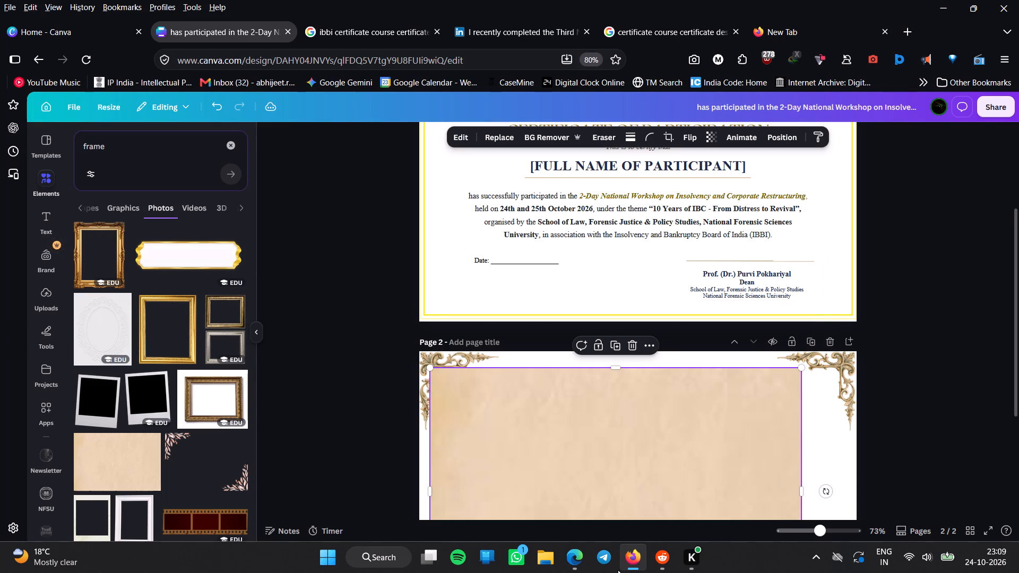
scroll(618, 570, "down", 2)
scroll(849, 451, "down", 2)
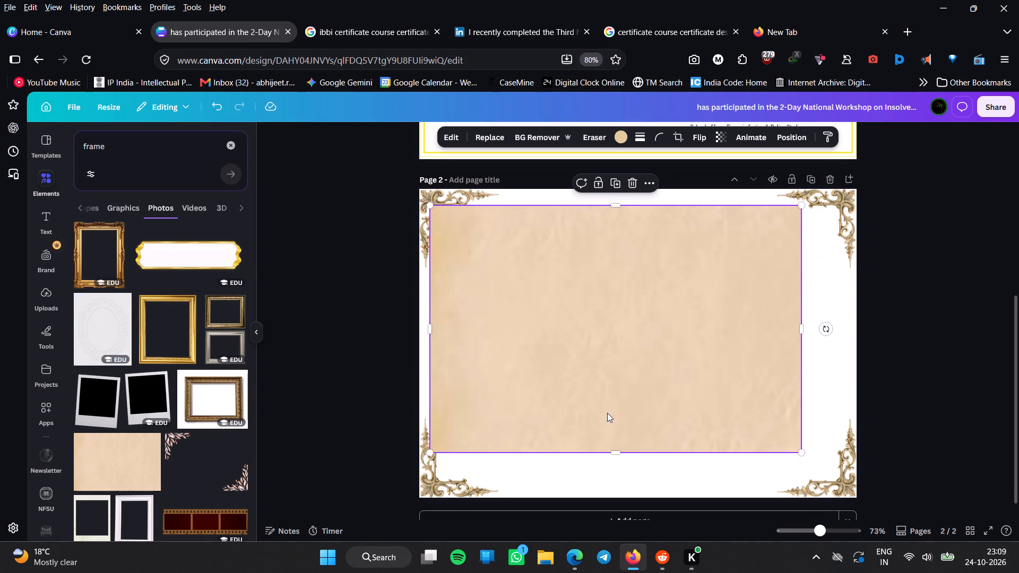
scroll(479, 450, "down", 1)
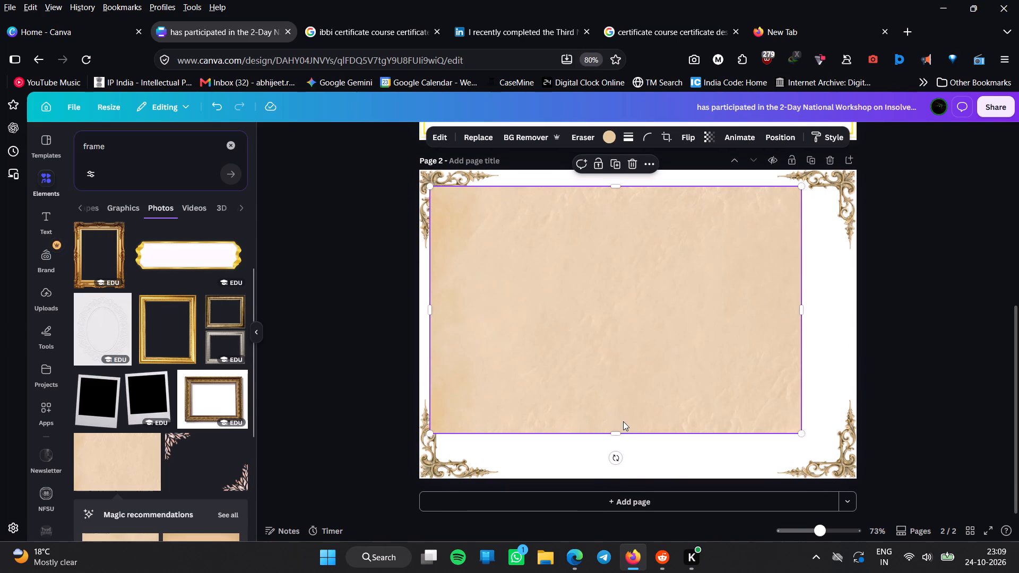
left_click_drag(620, 433, 620, 480)
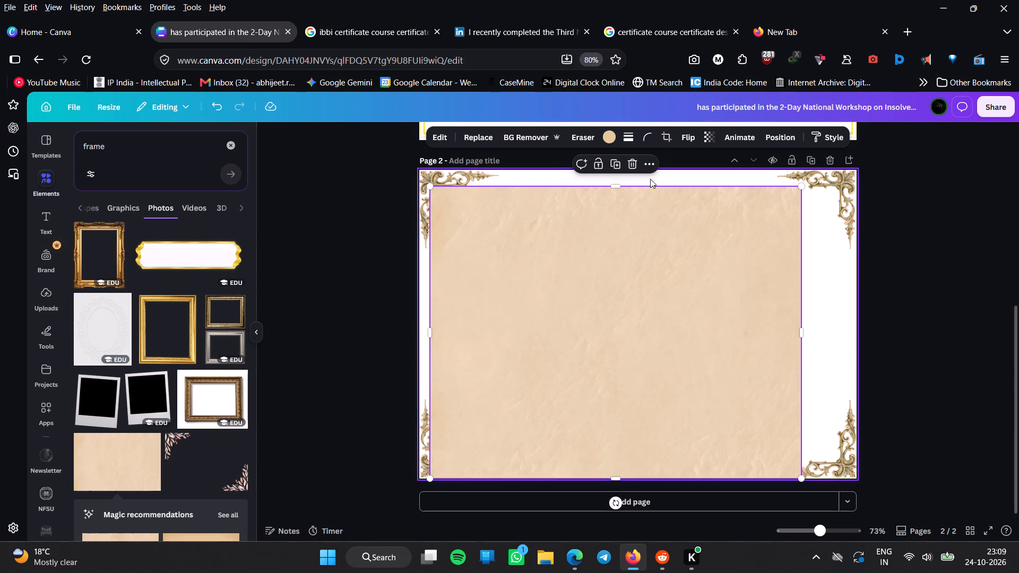
Send the parchment image backward until it lies behind all four corner ornaments on page 2.
left_click(647, 171)
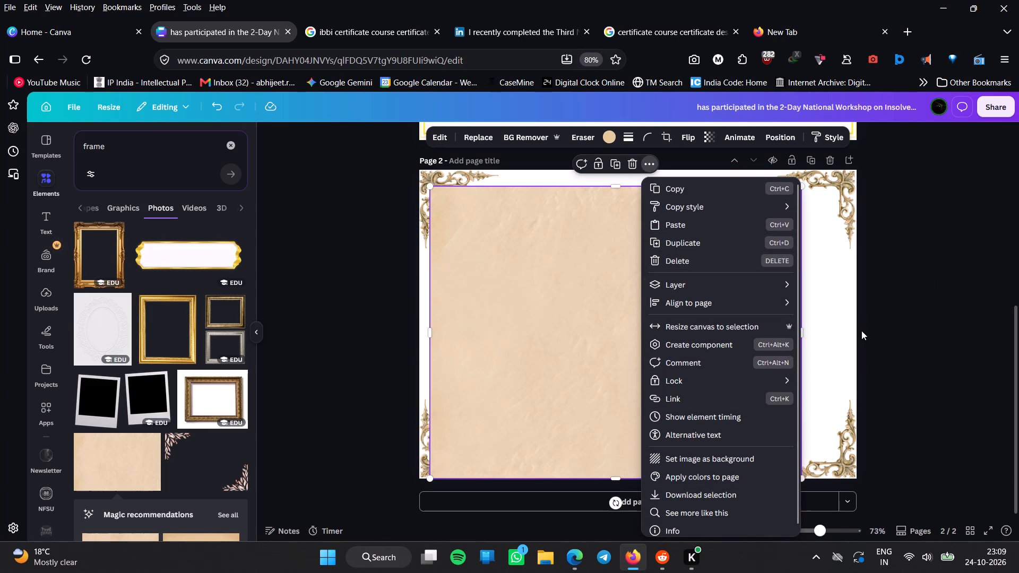
left_click(849, 320)
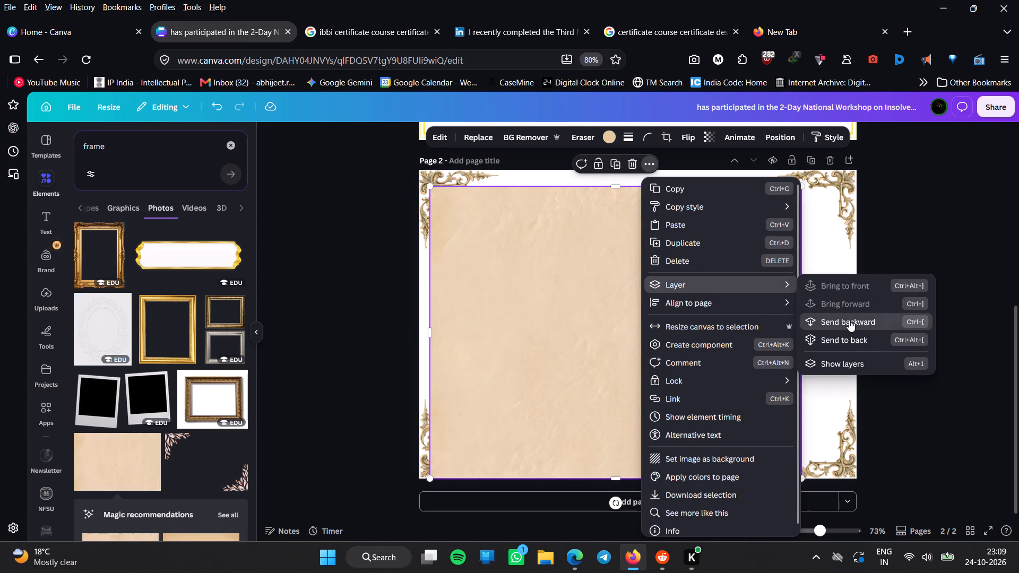
left_click(849, 320)
left_click(849, 320)
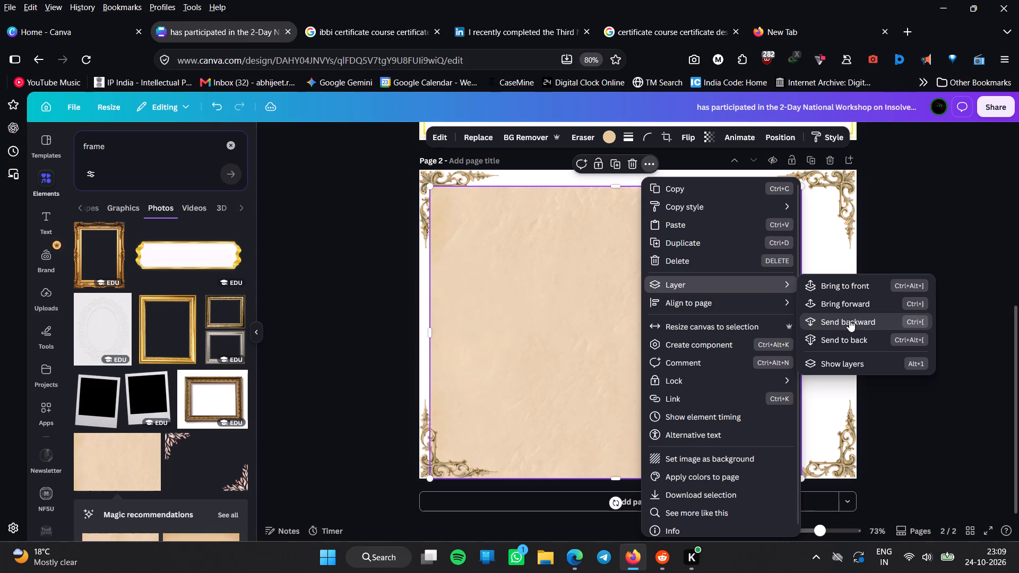
left_click(849, 320)
left_click(849, 320)
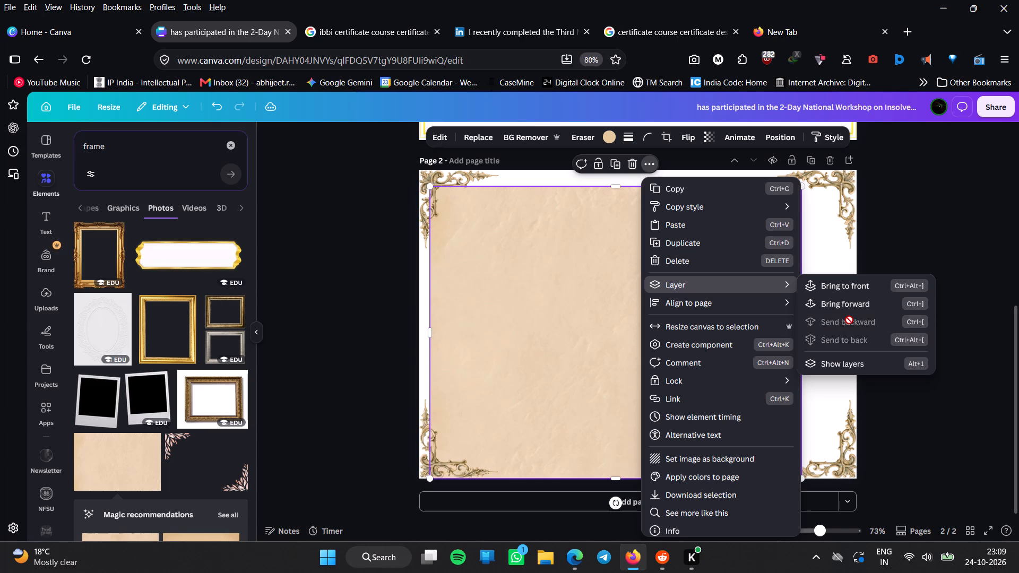
left_click(557, 370)
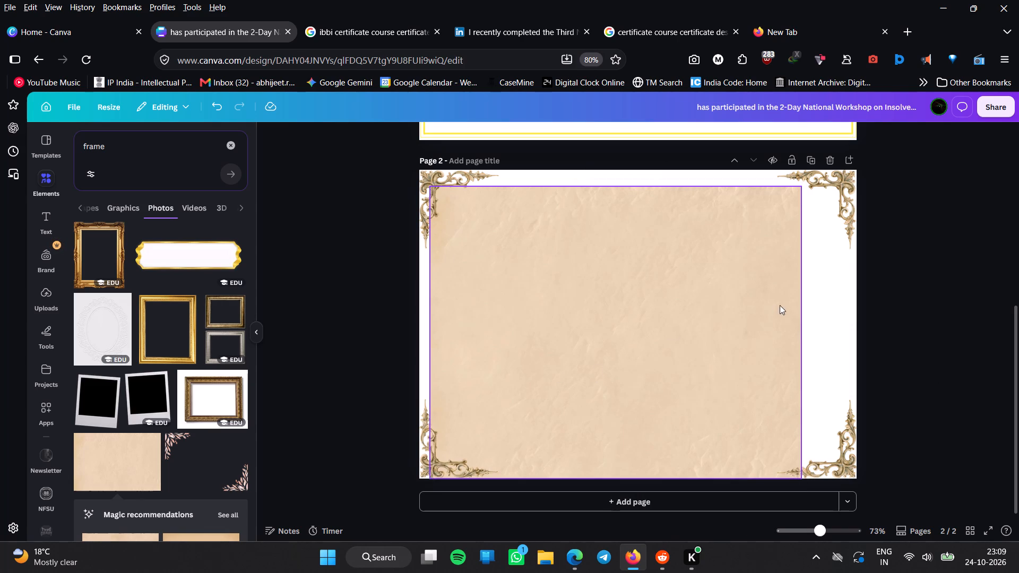
Widen the parchment image so that its right side meets page 2's right edge.
left_click(776, 313)
left_click_drag(806, 331, 865, 324)
left_click(721, 350)
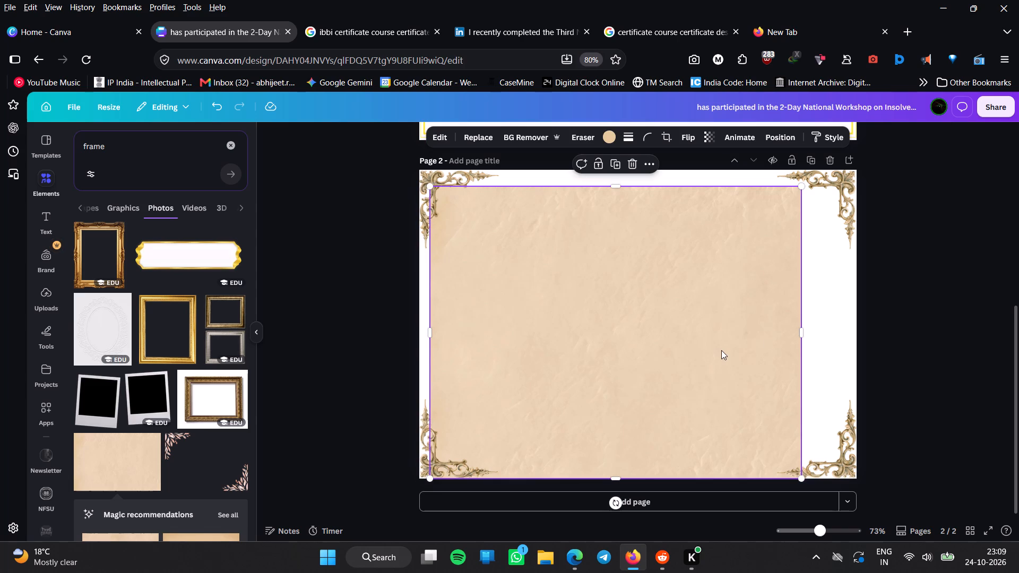
left_click_drag(803, 331, 845, 331)
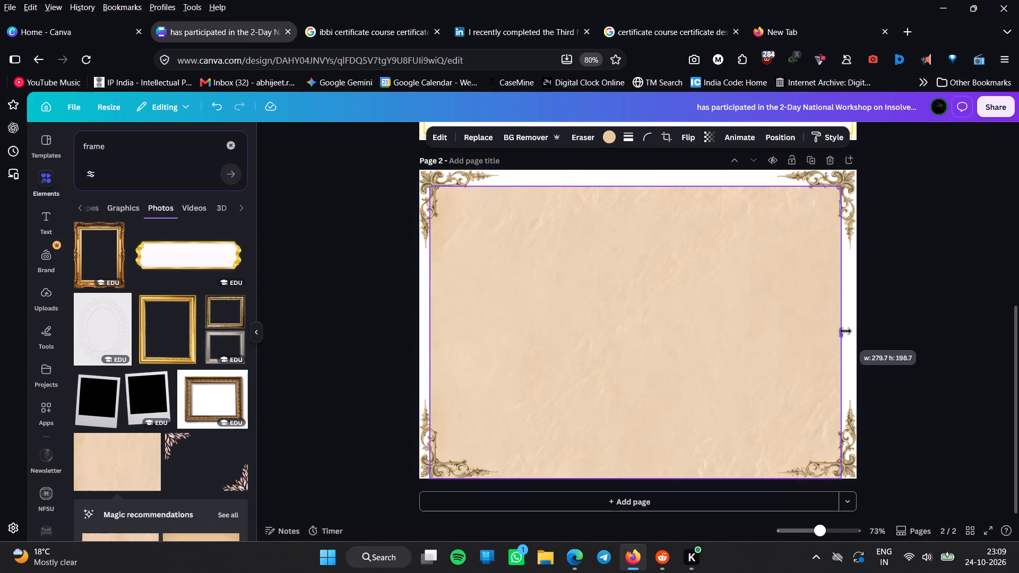
left_click_drag(845, 331, 859, 331)
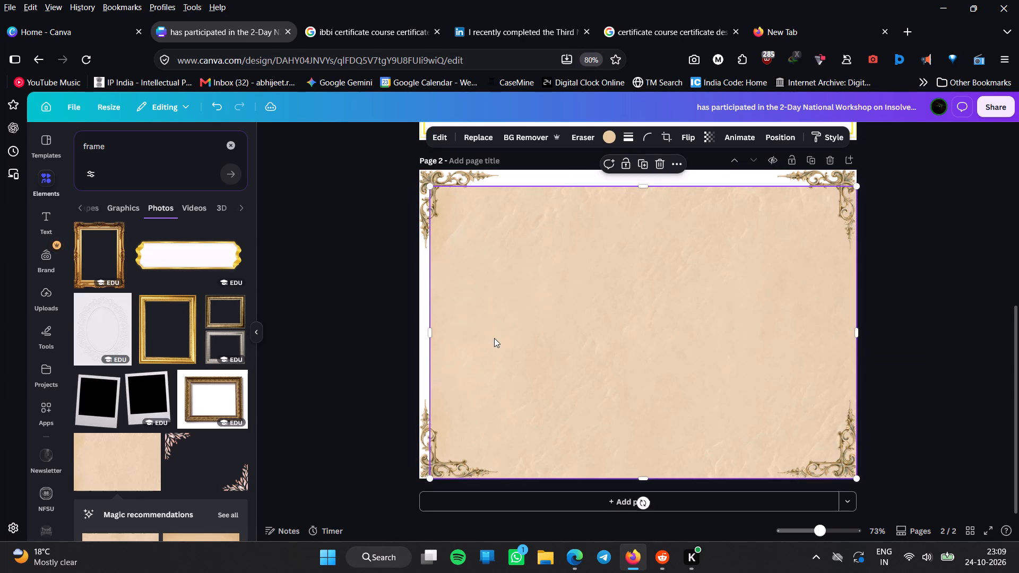
Stretch the parchment image to page 2's left and upper edges so that it covers the full 297-wide page.
left_click_drag(431, 330, 420, 330)
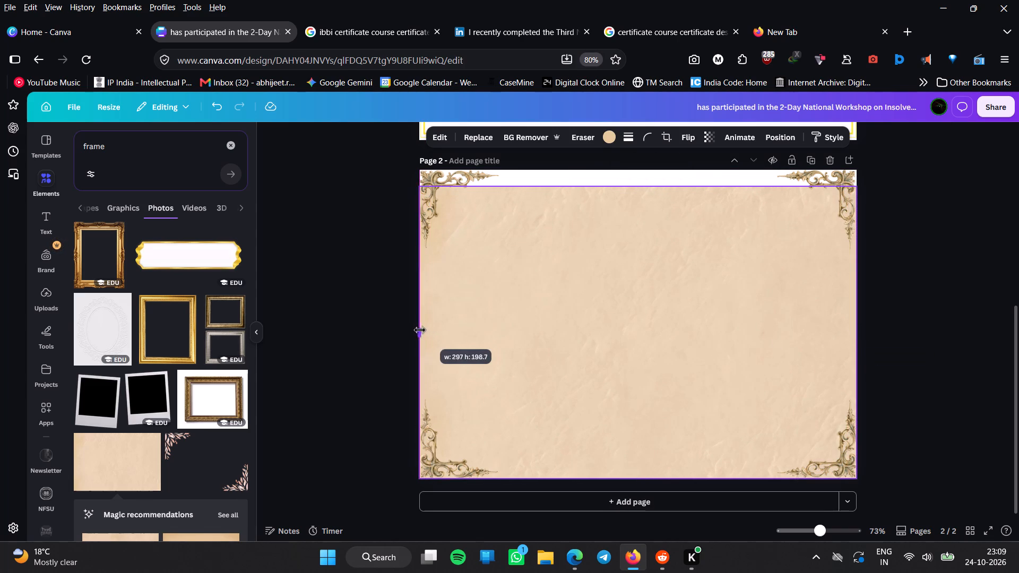
left_click_drag(420, 330, 421, 329)
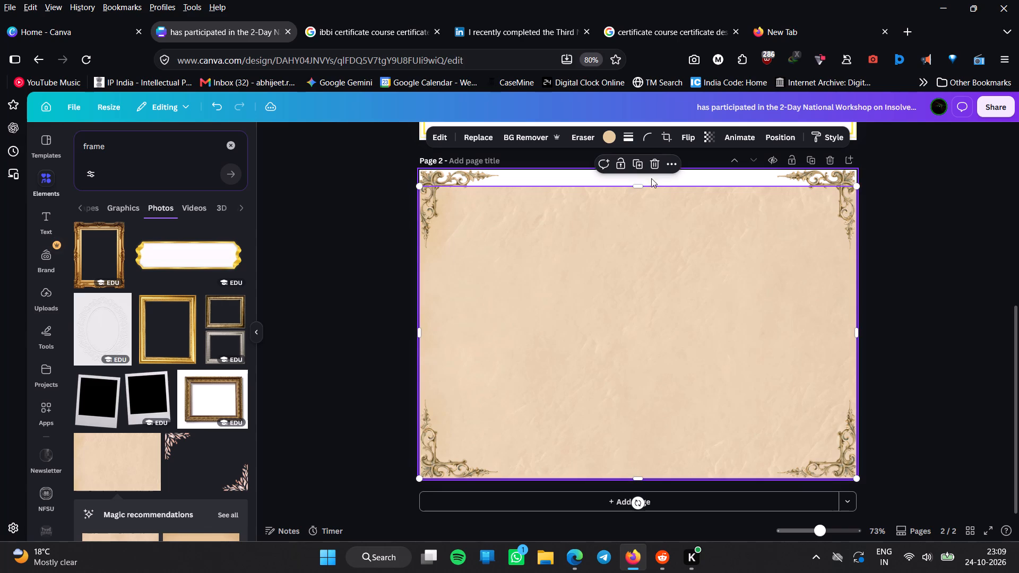
left_click_drag(639, 187, 635, 168)
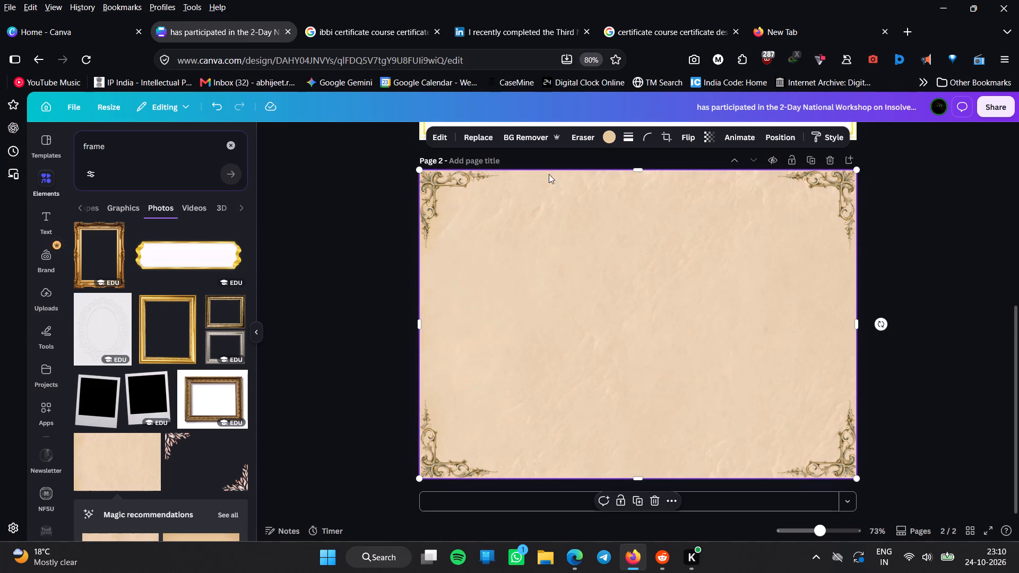
Recolour the parchment background on page 2, comparing two light greys and choosing white from the default solid colours.
left_click(611, 143)
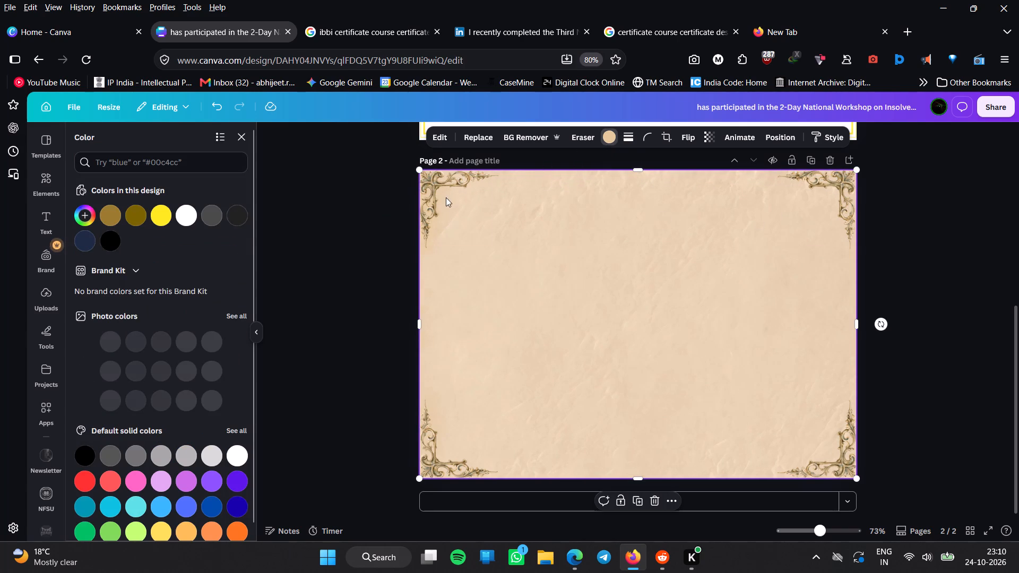
left_click(191, 453)
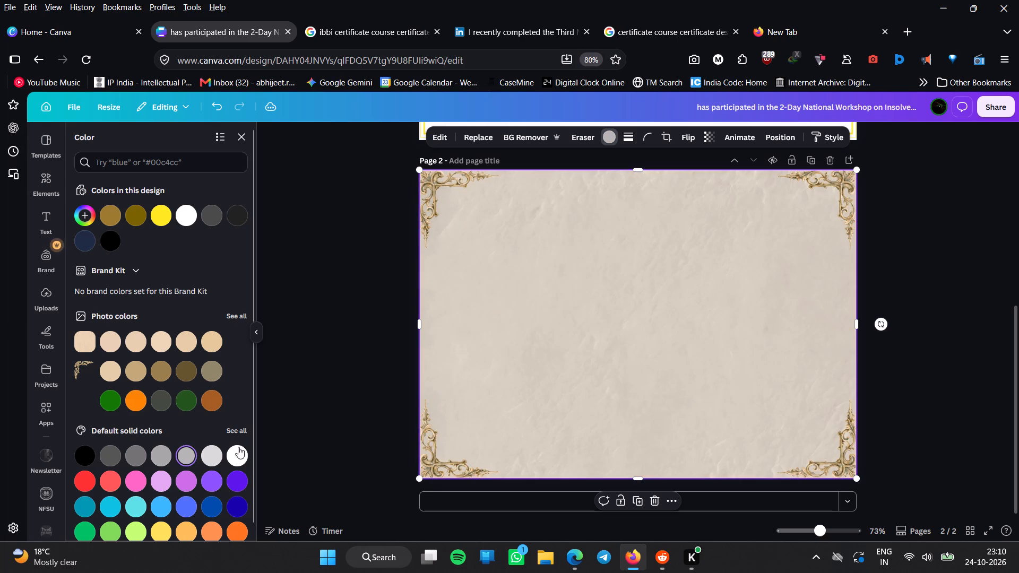
left_click(217, 454)
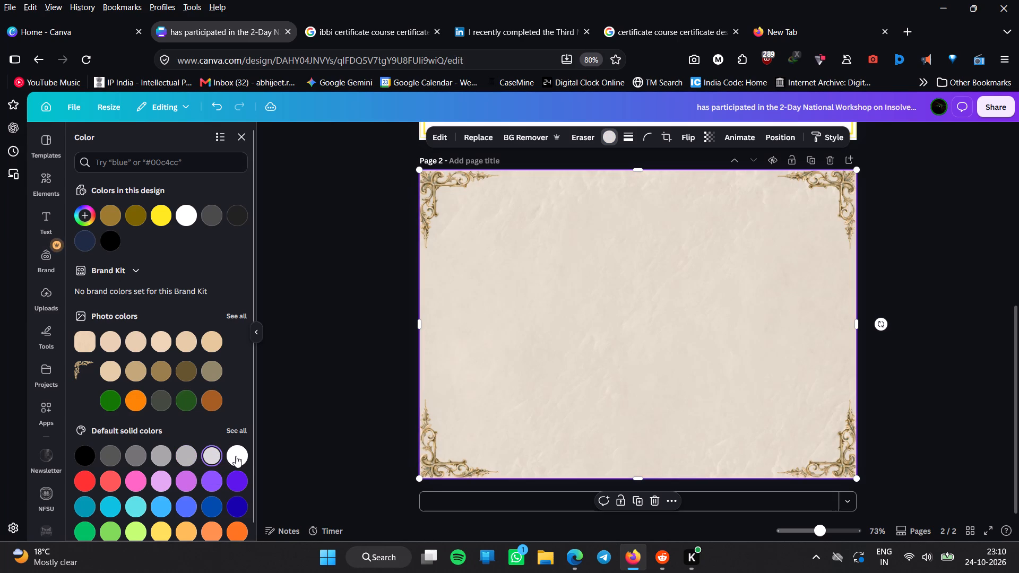
left_click(238, 456)
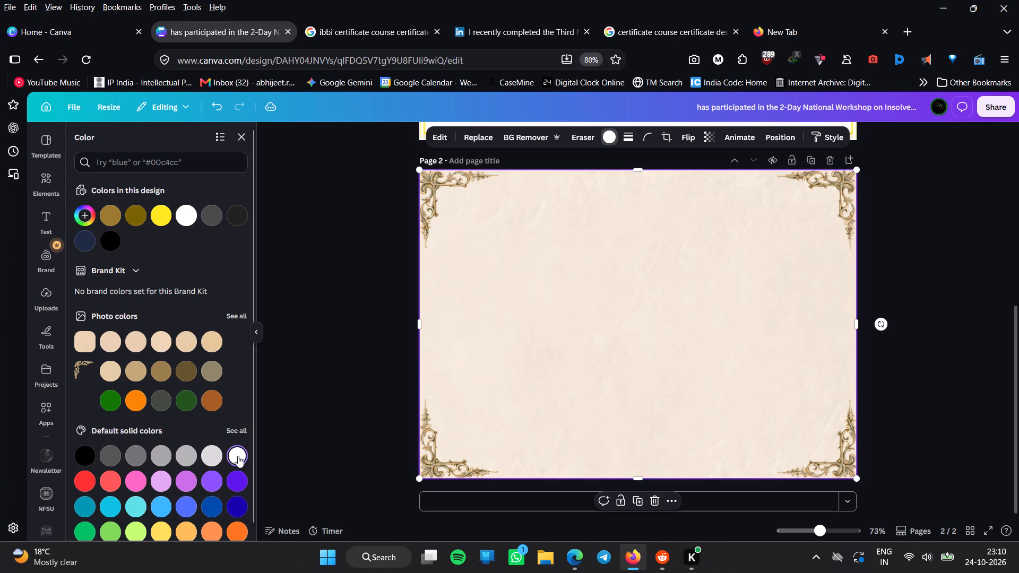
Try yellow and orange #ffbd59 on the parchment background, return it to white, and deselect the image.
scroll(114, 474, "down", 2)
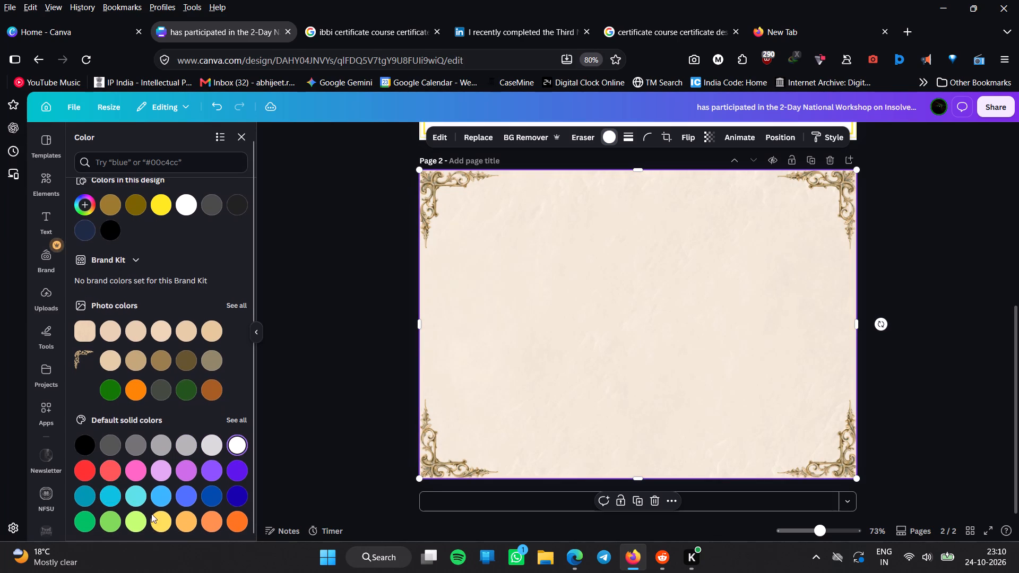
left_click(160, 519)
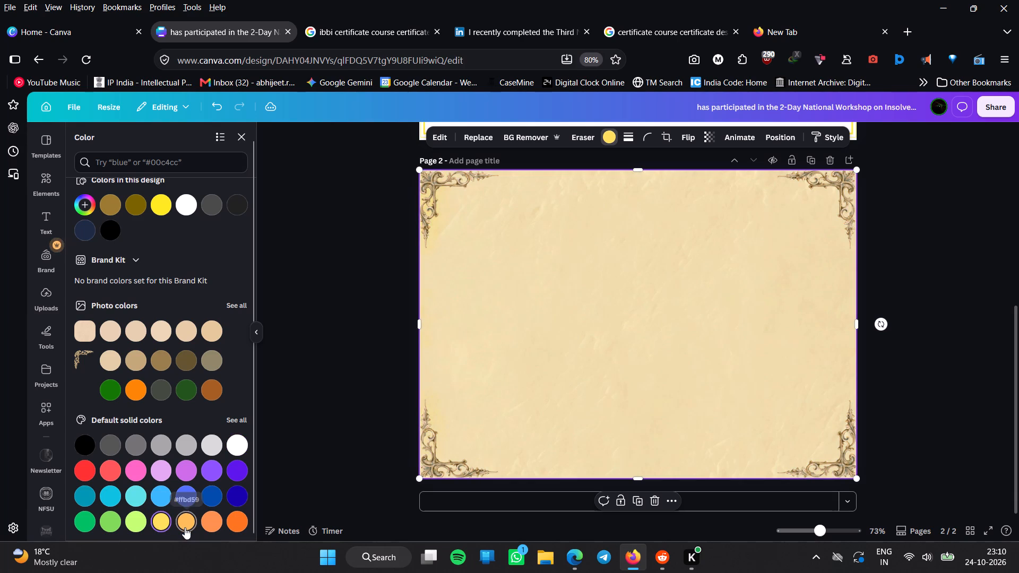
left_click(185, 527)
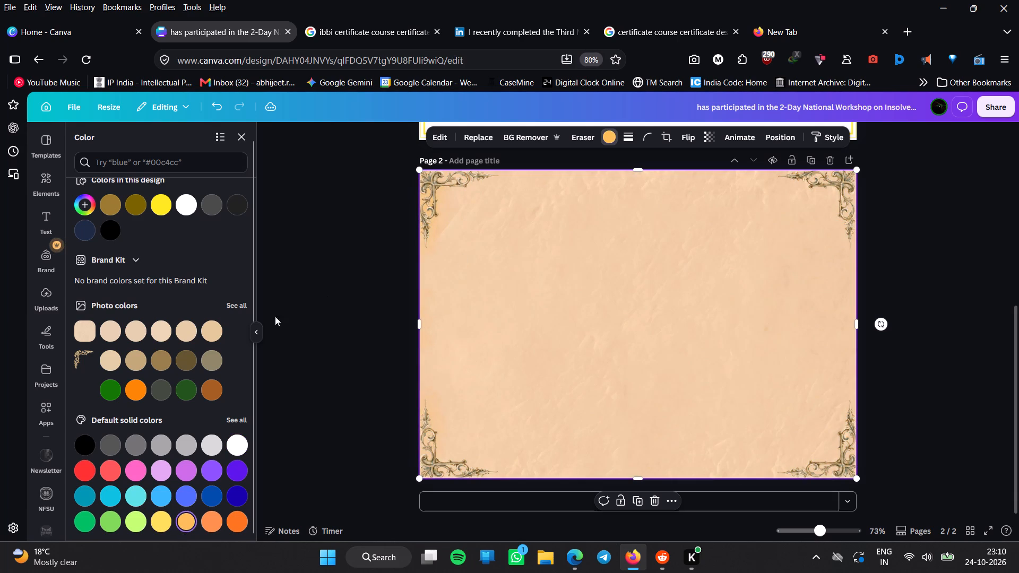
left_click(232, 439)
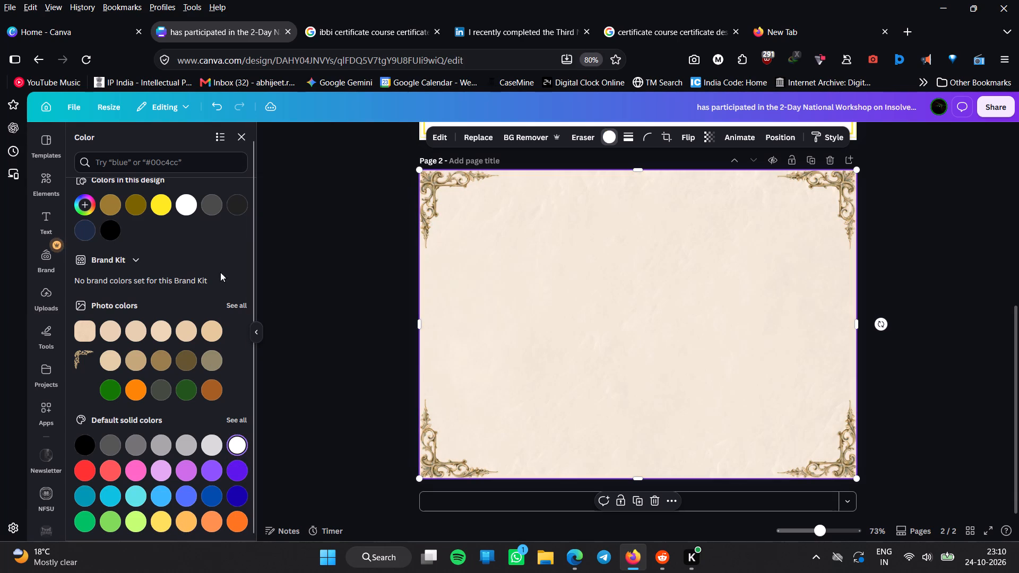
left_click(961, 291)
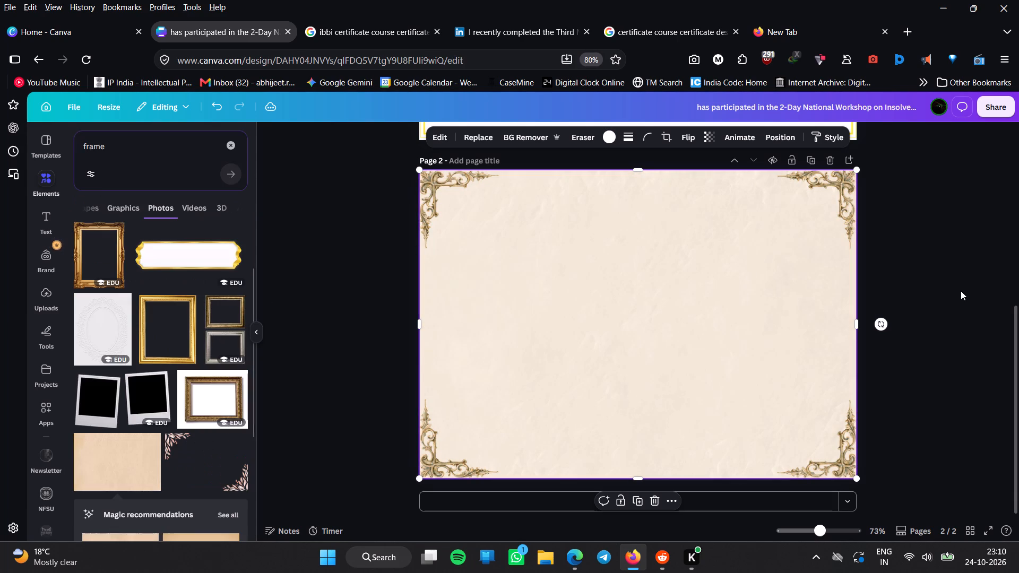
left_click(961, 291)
Search the web for "ibbi logo" in the empty browser tab and open the official Insolvency and Bankruptcy Board of India result.
scroll(961, 291, "up", 3)
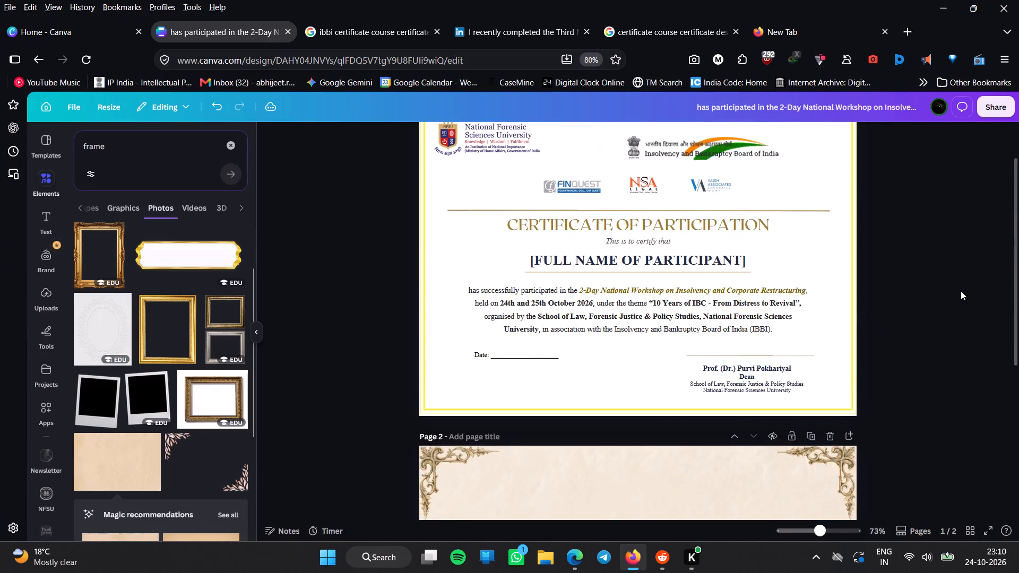
scroll(961, 291, "up", 2)
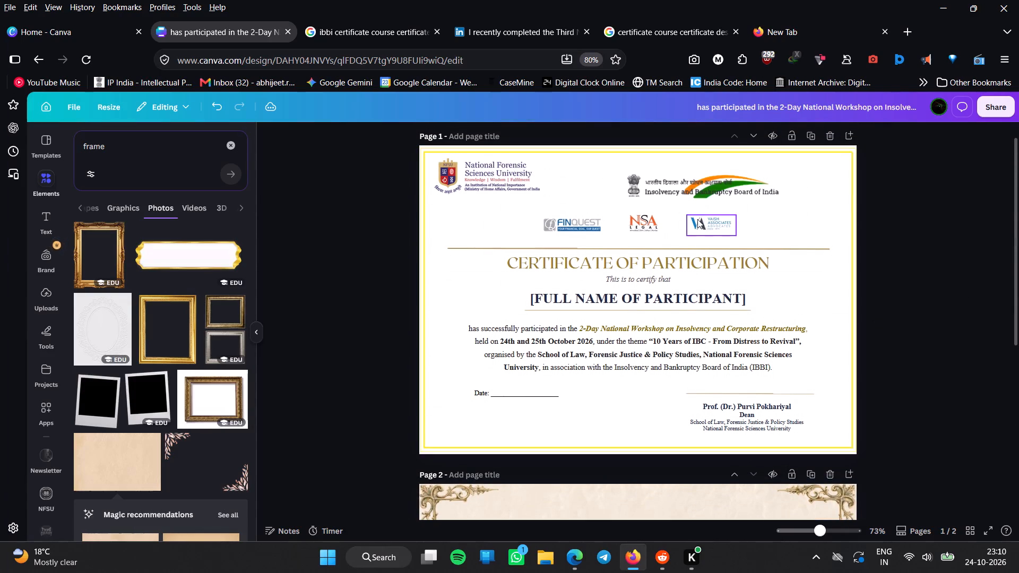
left_click(796, 24)
left_click(386, 56)
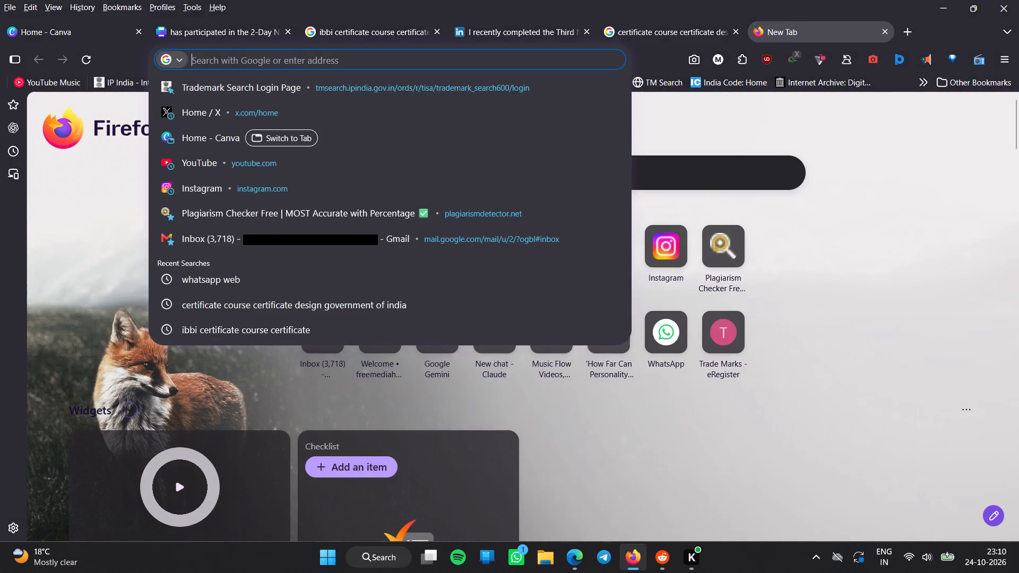
type("ibbi logo")
key("Return")
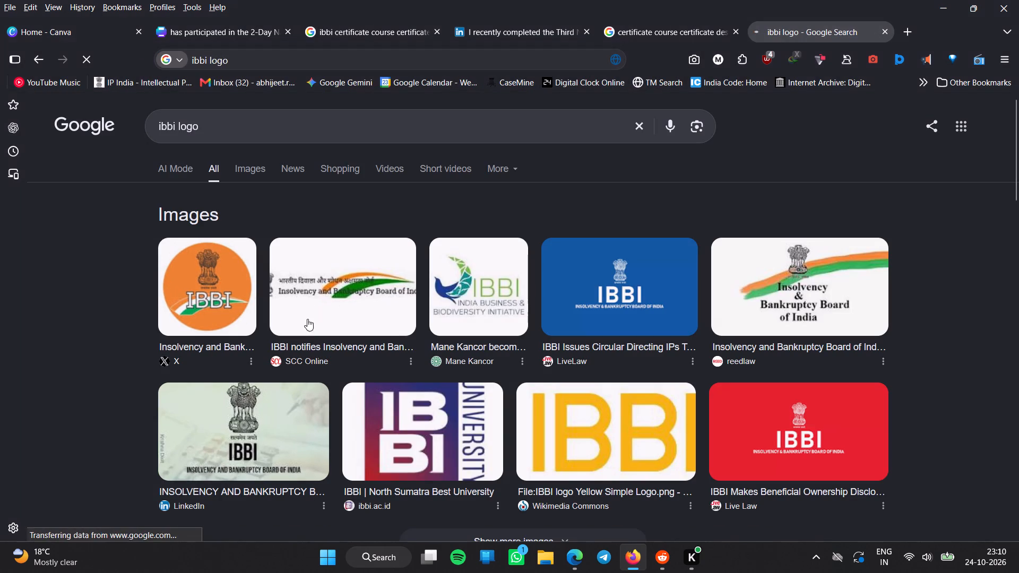
scroll(330, 345, "down", 1)
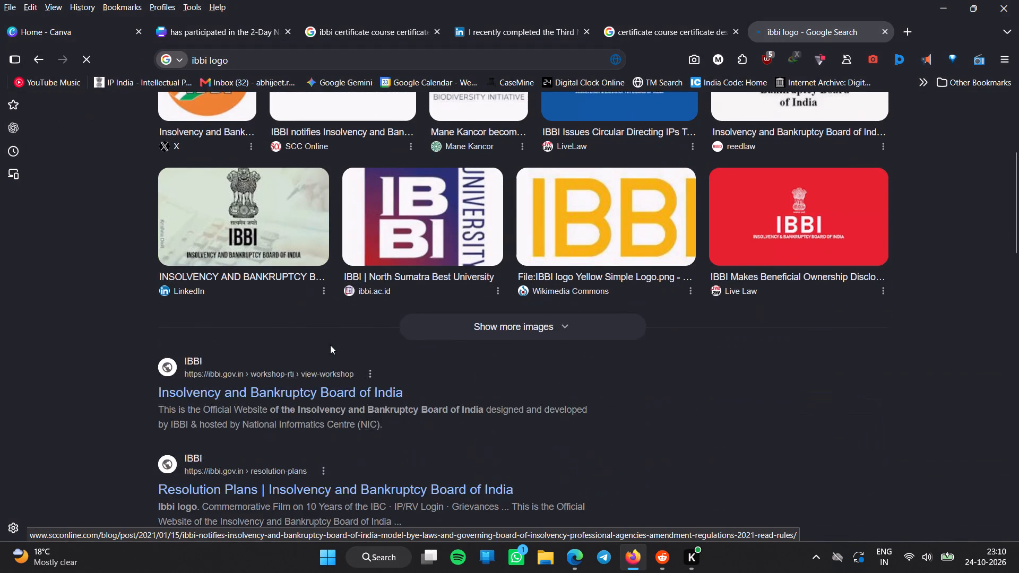
scroll(330, 345, "down", 1)
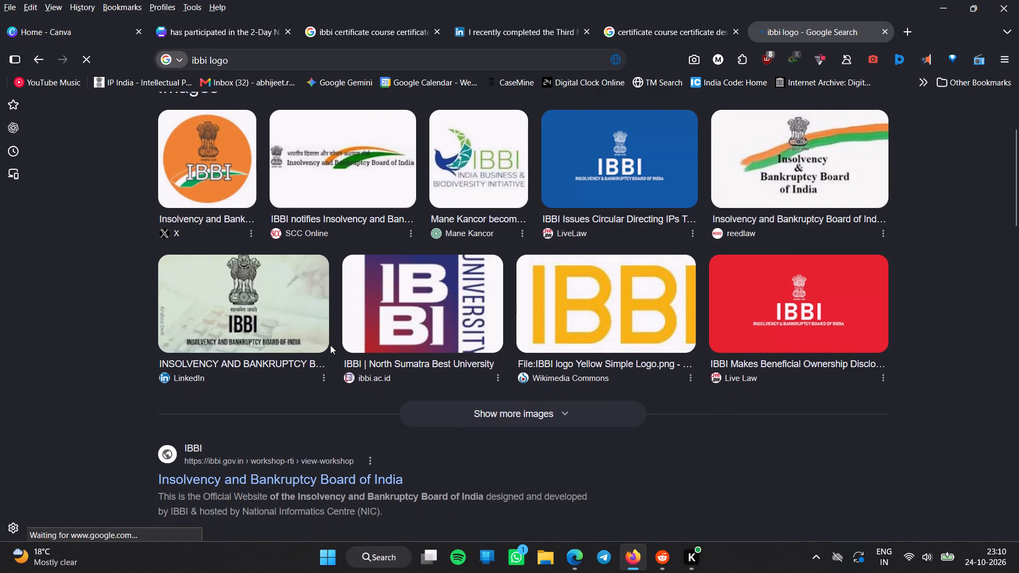
scroll(330, 345, "down", 1)
left_click(317, 251)
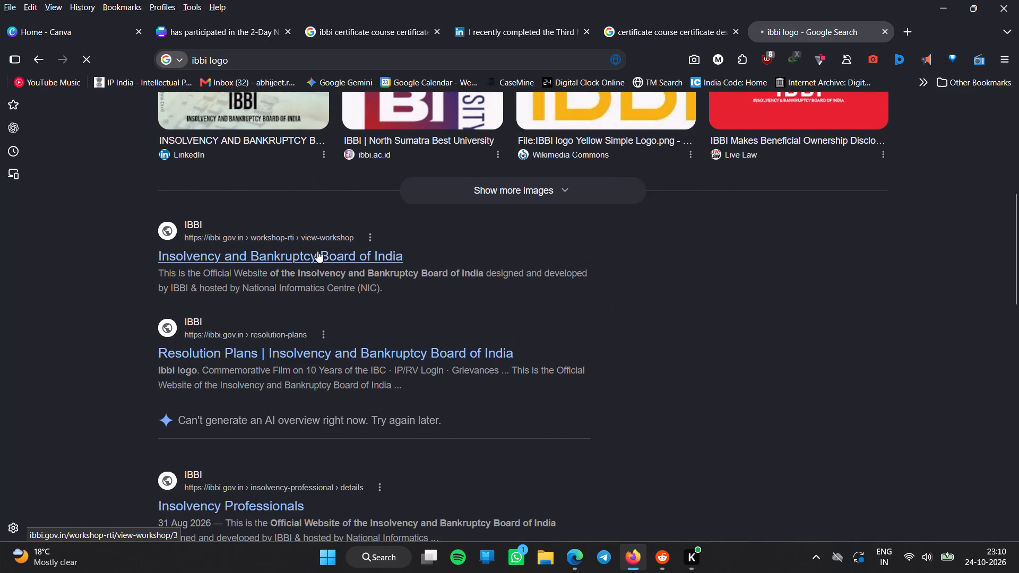
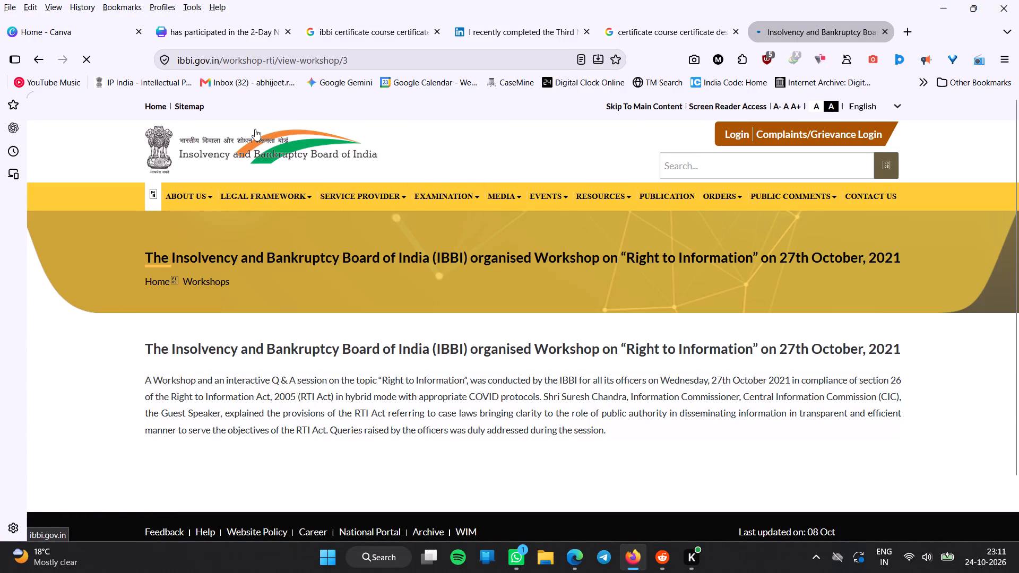
Copy the Insolvency and Bankruptcy Board of India logo from its website and paste it onto page 2 of the Canva certificate.
right_click(254, 144)
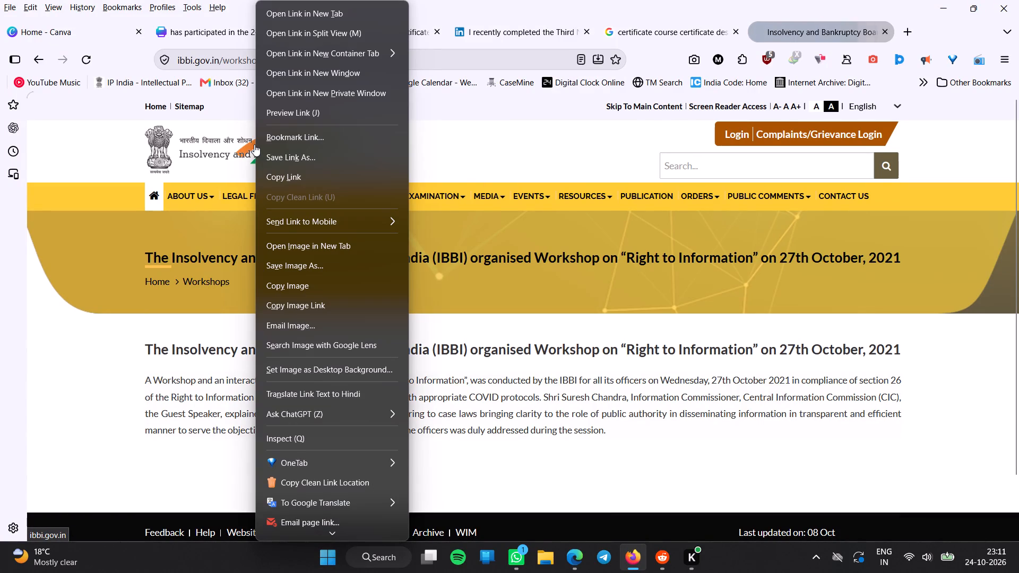
left_click(317, 290)
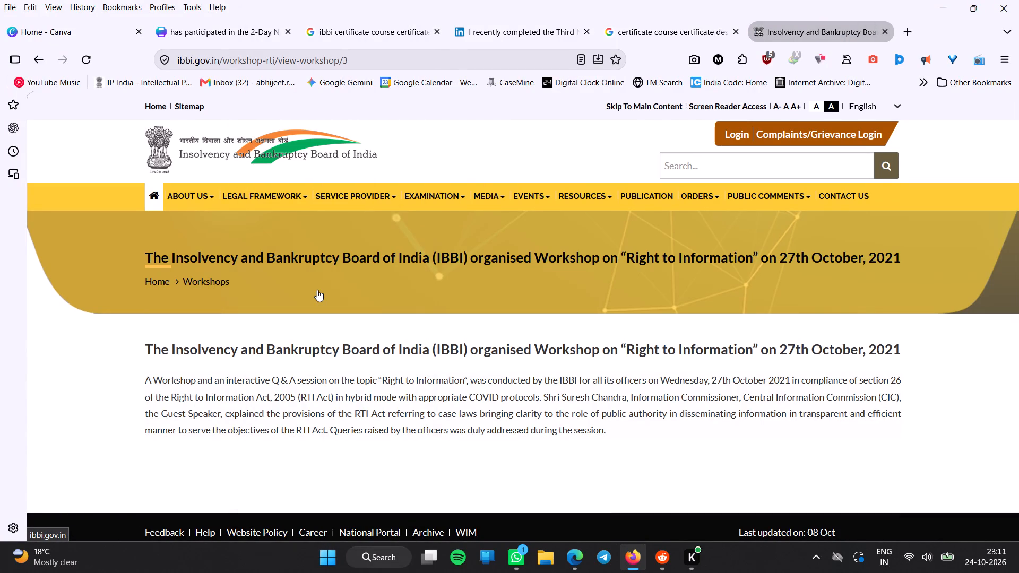
left_click(245, 21)
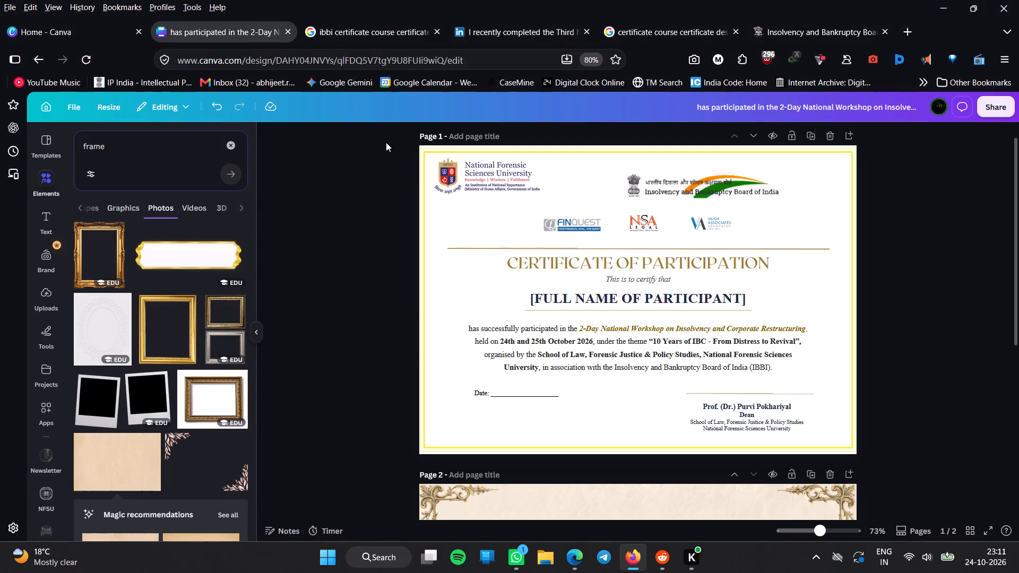
scroll(667, 349, "down", 3)
left_click(667, 349)
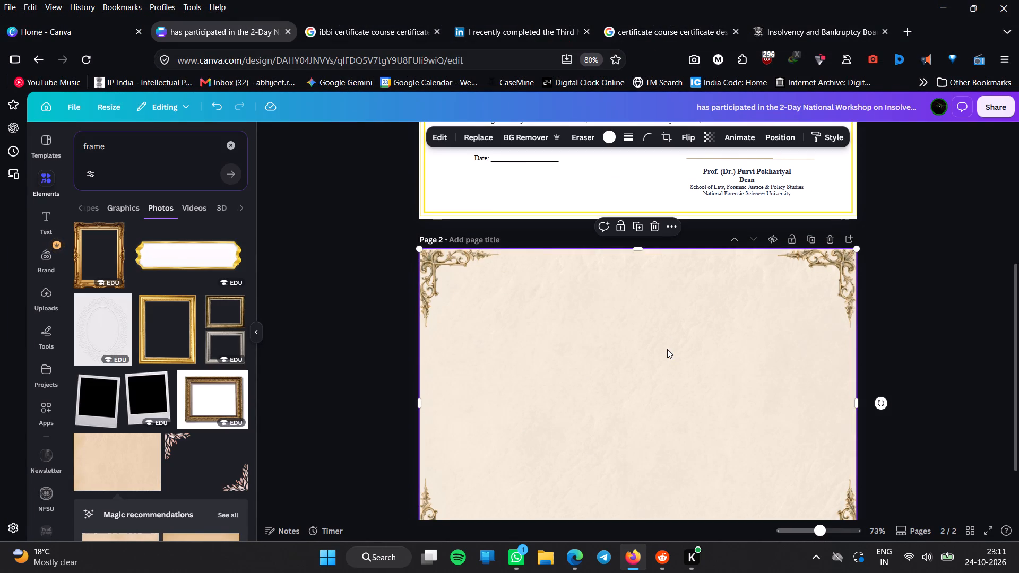
key("ctrl+v")
scroll(667, 349, "down", 1)
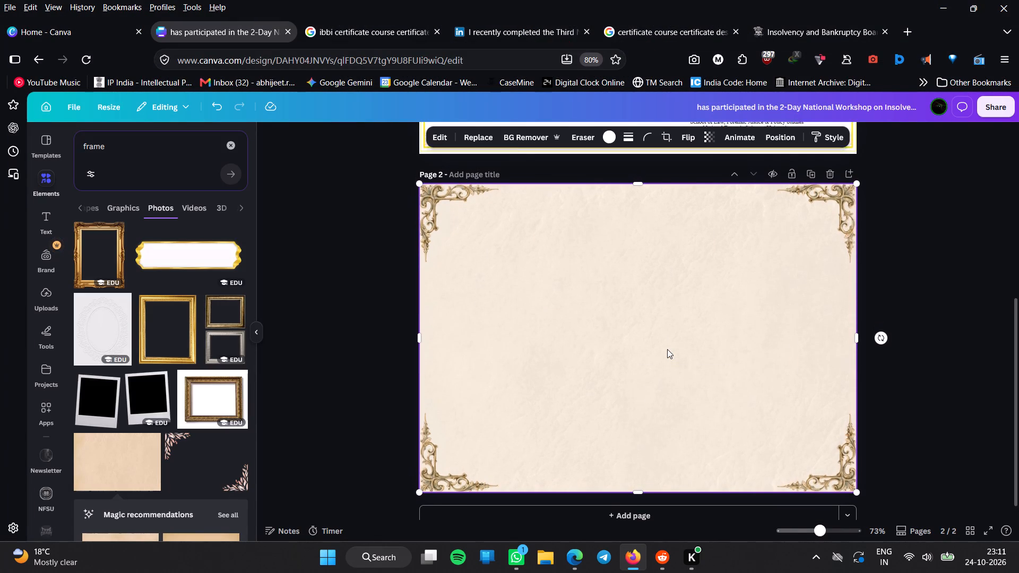
scroll(667, 349, "down", 1)
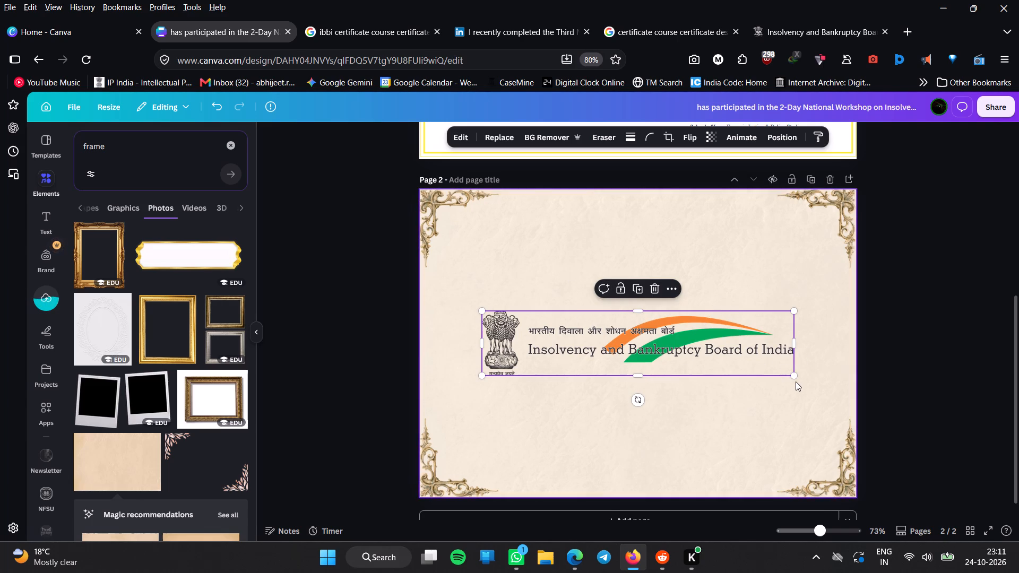
Shrink the pasted IBBI logo to roughly half its width and move it beside page 2's top-right corner ornament.
left_click_drag(794, 379, 654, 324)
left_click_drag(585, 317, 718, 213)
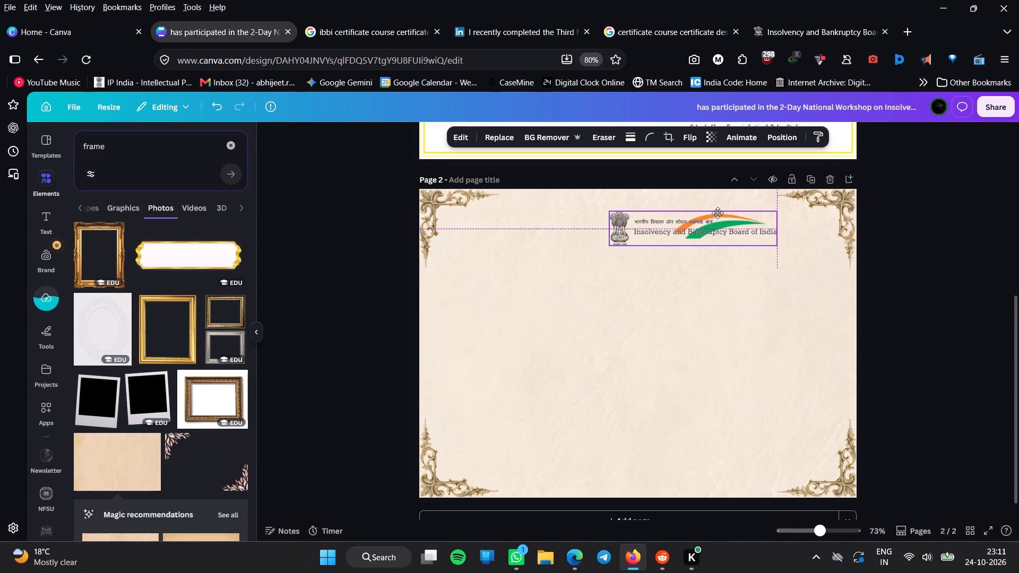
left_click_drag(718, 213, 730, 205)
Copy the National Forensic Sciences University logo from page 1 to page 2, placing it between the top-left ornament and the IBBI logo.
scroll(730, 205, "up", 1)
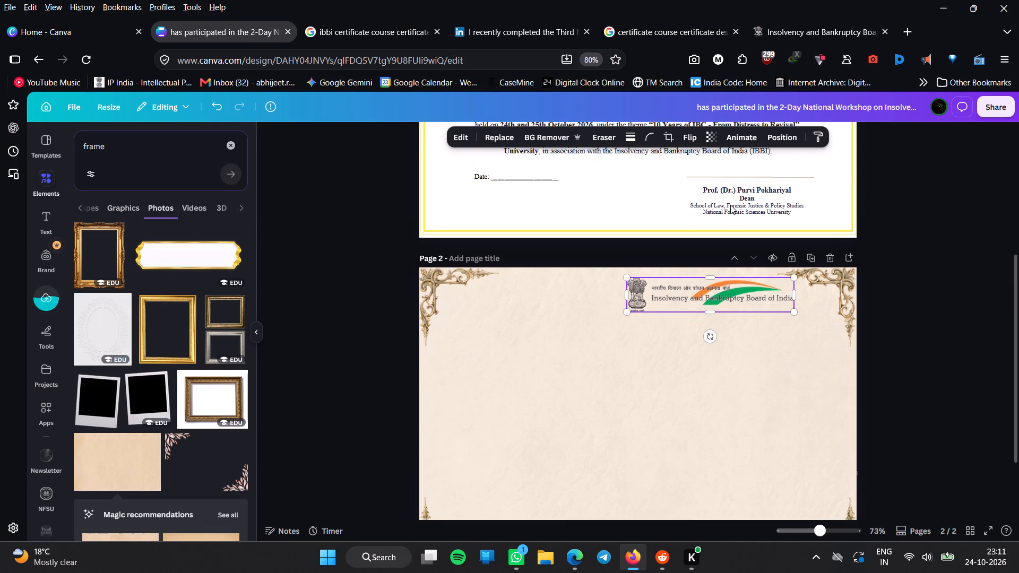
scroll(730, 205, "up", 3)
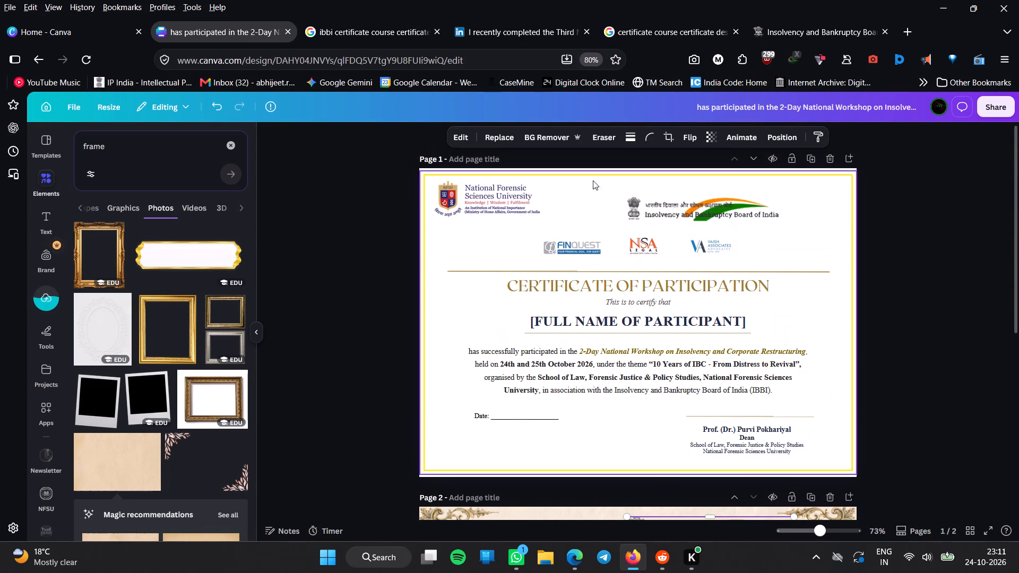
left_click(494, 202)
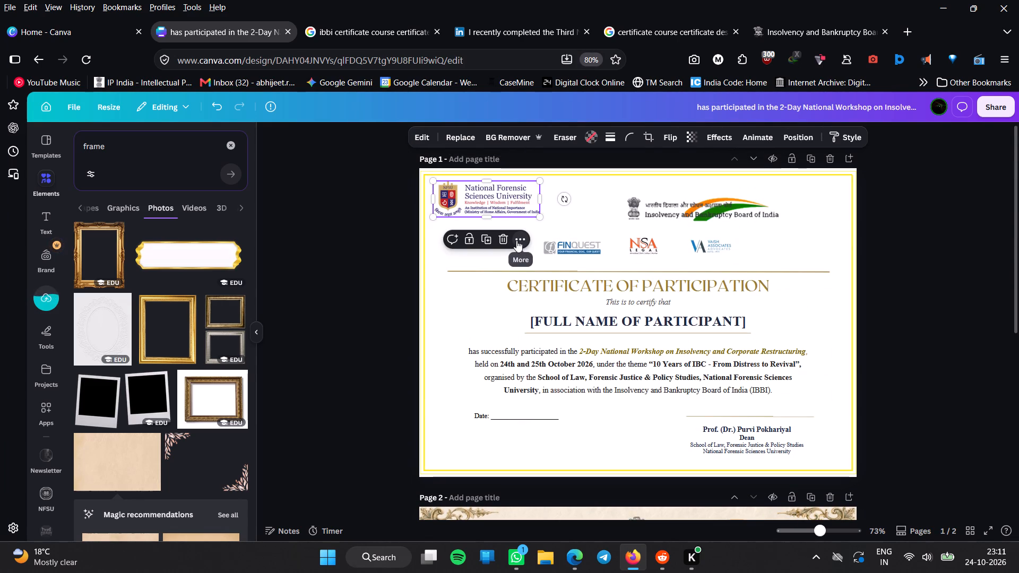
left_click(516, 240)
left_click(556, 265)
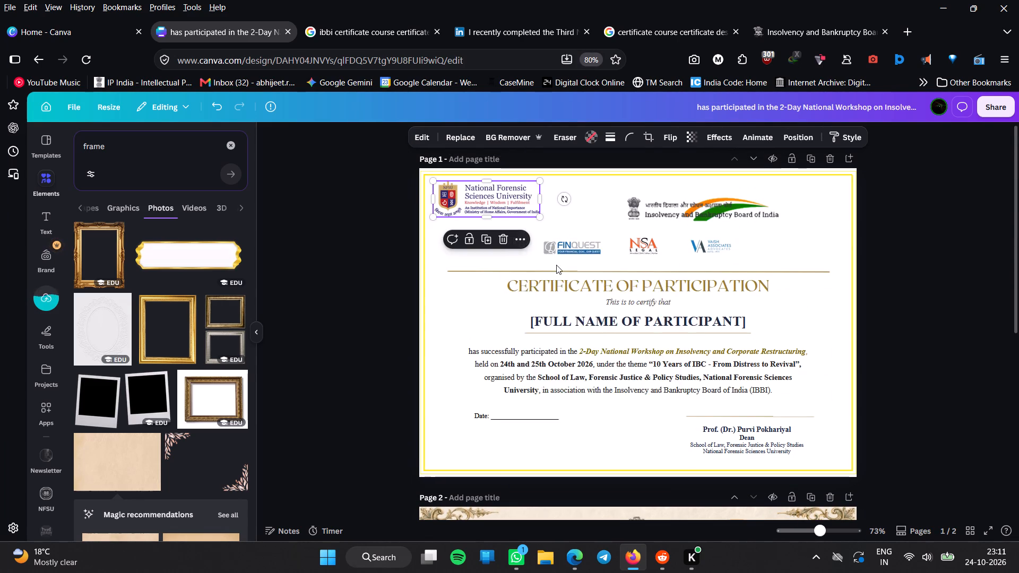
scroll(556, 265, "down", 4)
left_click(488, 389)
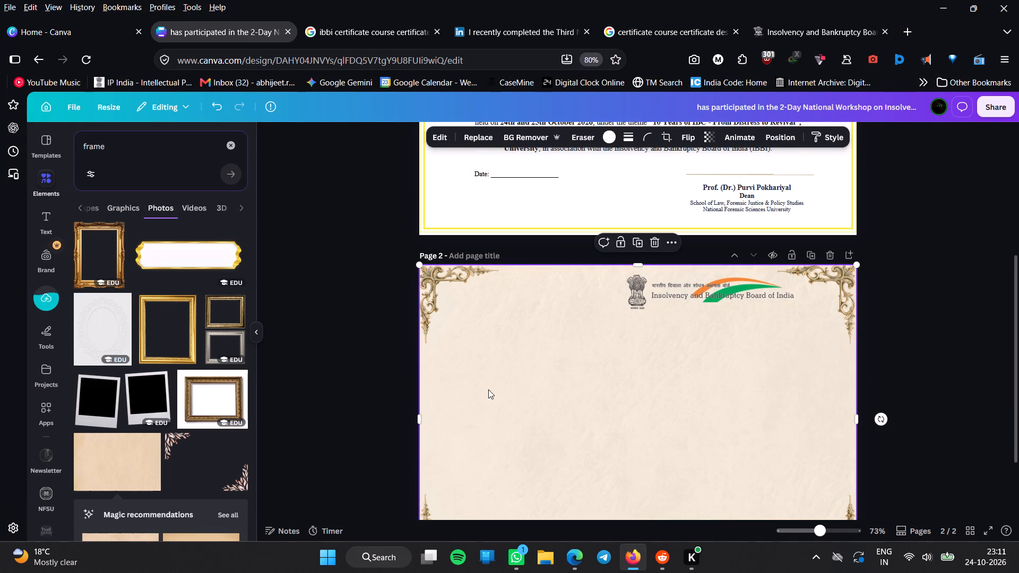
key("ctrl+v")
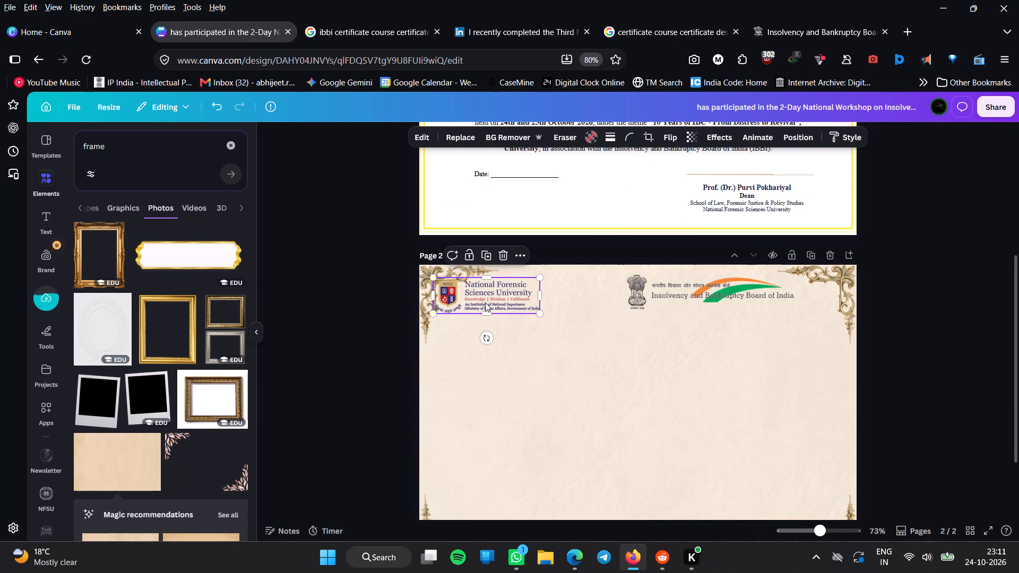
left_click_drag(485, 302, 545, 299)
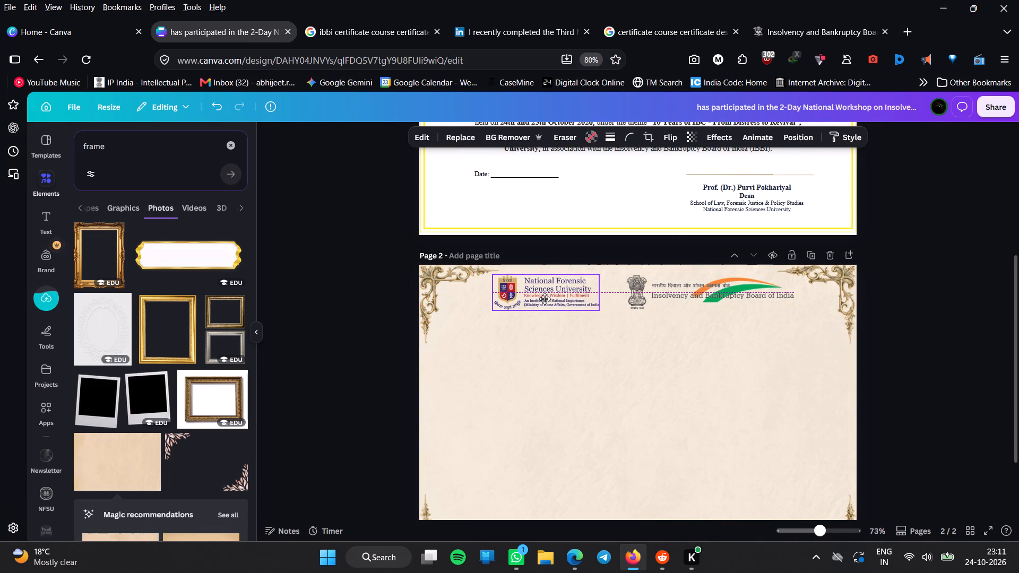
left_click_drag(545, 299, 545, 301)
Shift the IBBI logo on page 2 slightly towards the university logo, line the two up in one row, and deselect.
left_click_drag(671, 301, 670, 303)
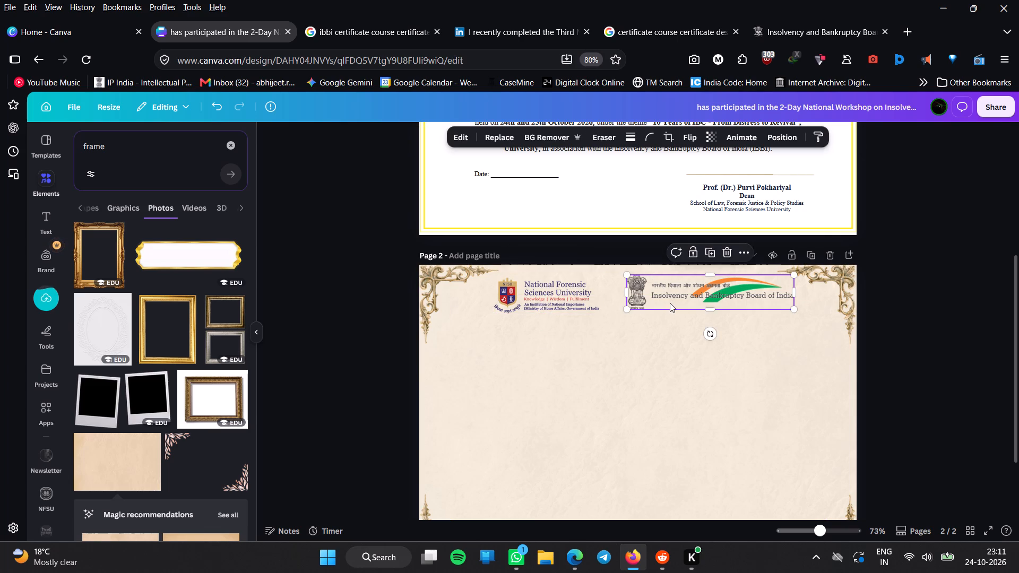
left_click_drag(670, 303, 666, 303)
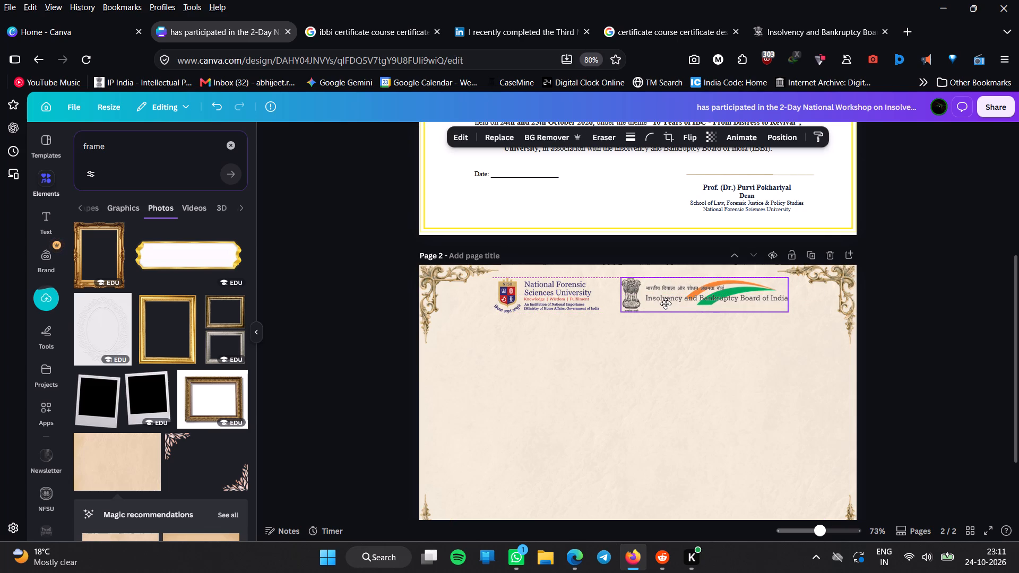
left_click_drag(666, 303, 667, 305)
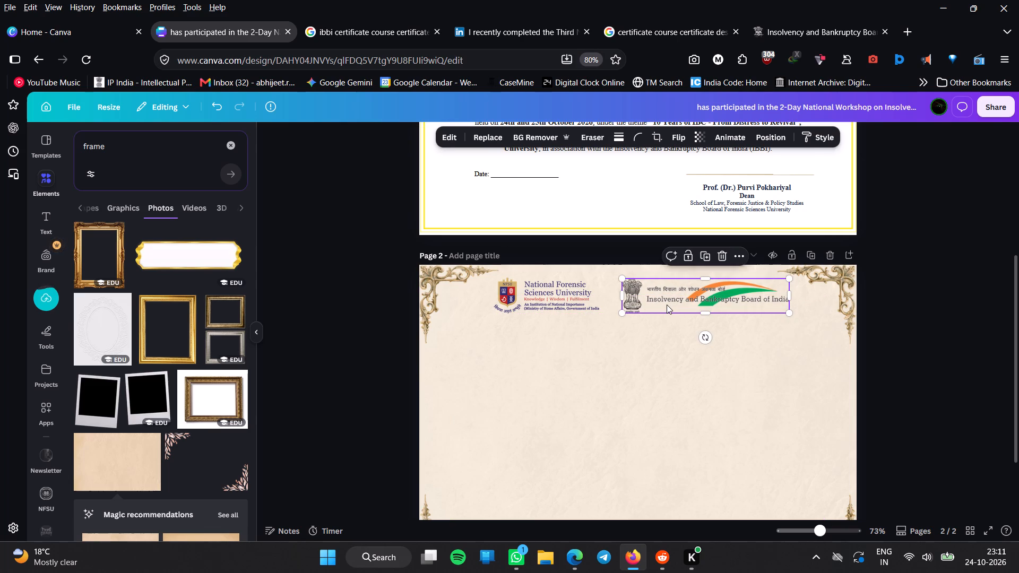
left_click(891, 364)
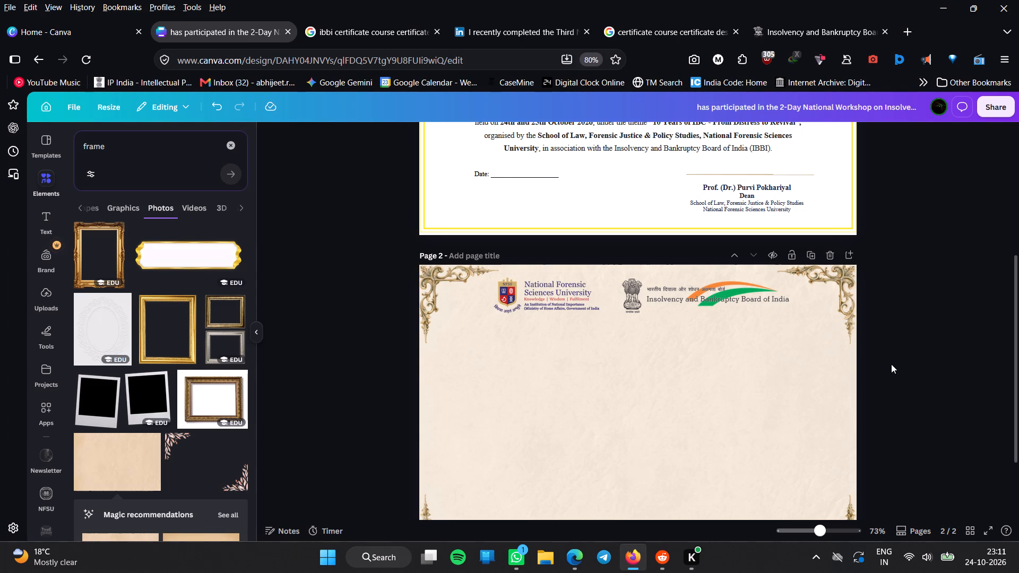
Copy the FinQuest logo from page 1 and paste it onto page 2 beneath the header logos.
scroll(891, 364, "up", 1)
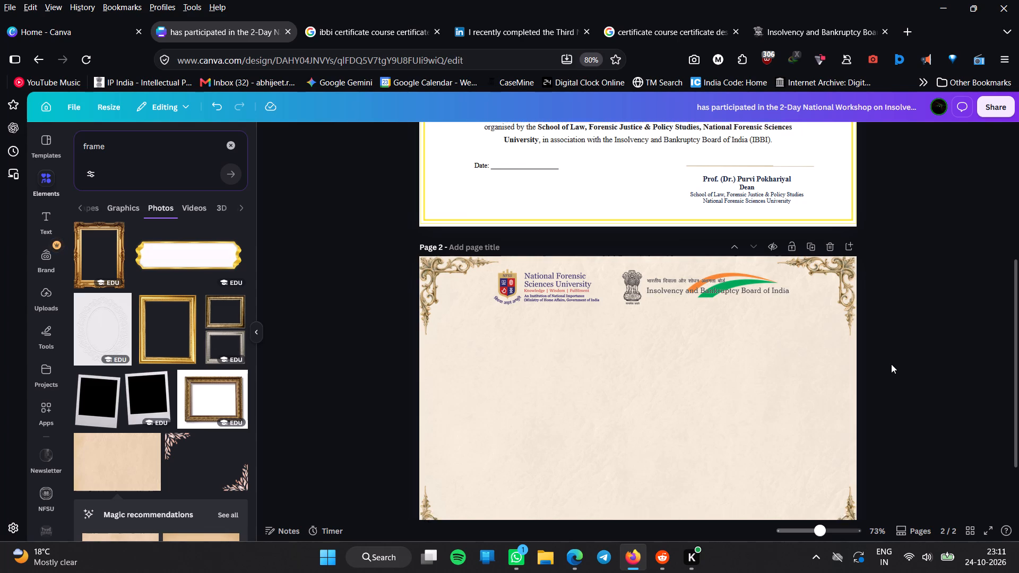
scroll(891, 364, "up", 1)
scroll(891, 364, "down", 1)
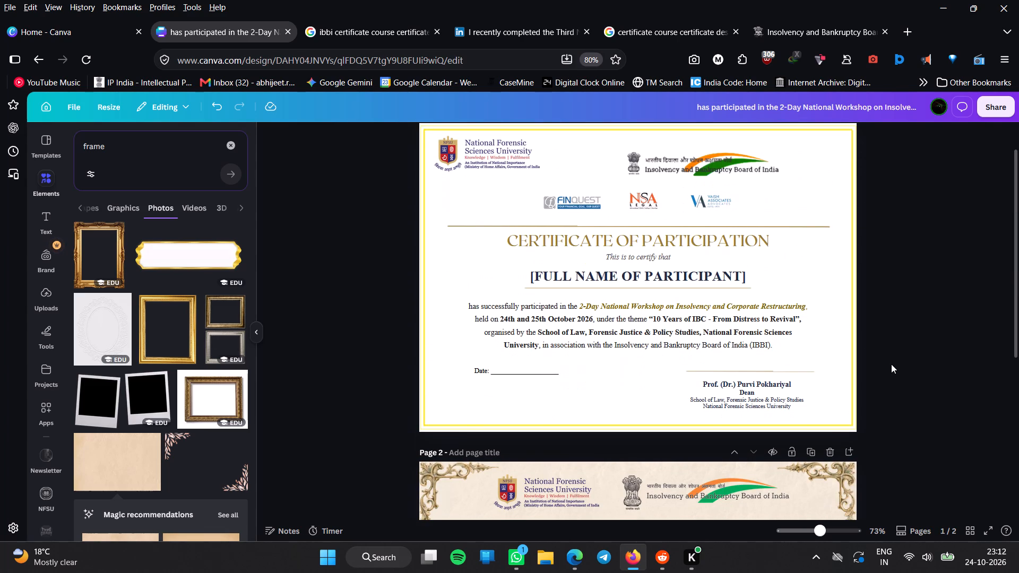
left_click(588, 198)
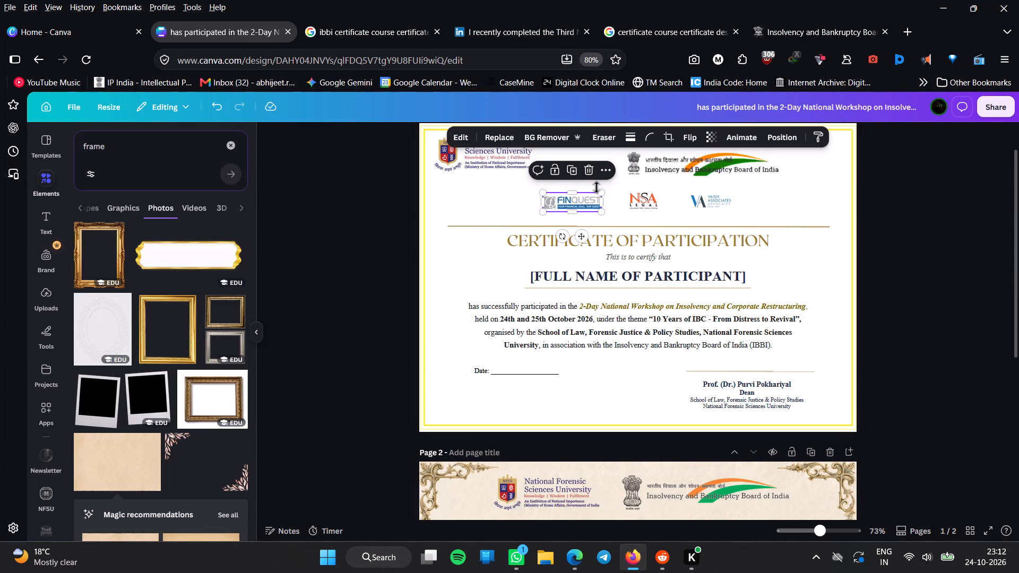
left_click(601, 168)
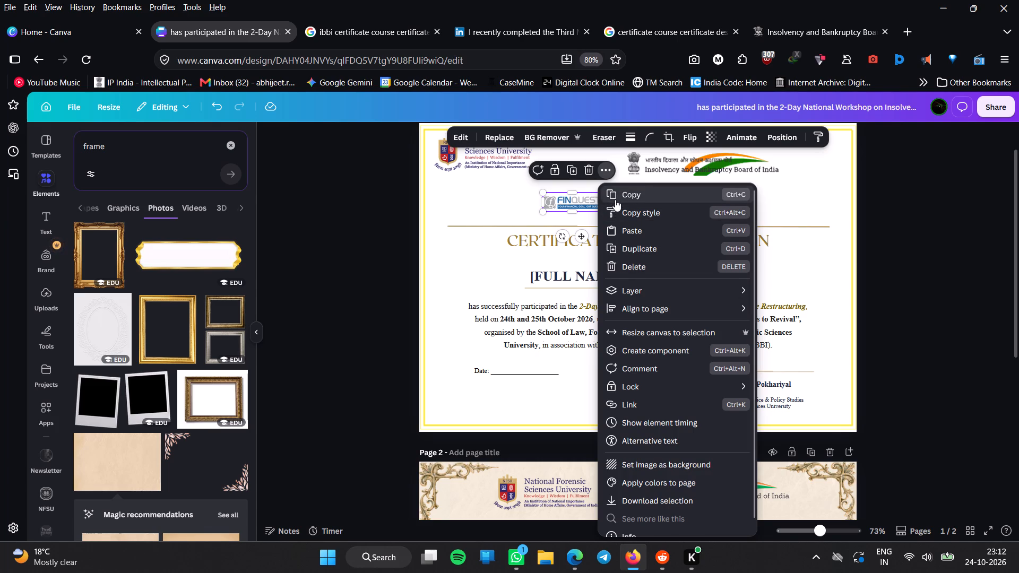
left_click(617, 194)
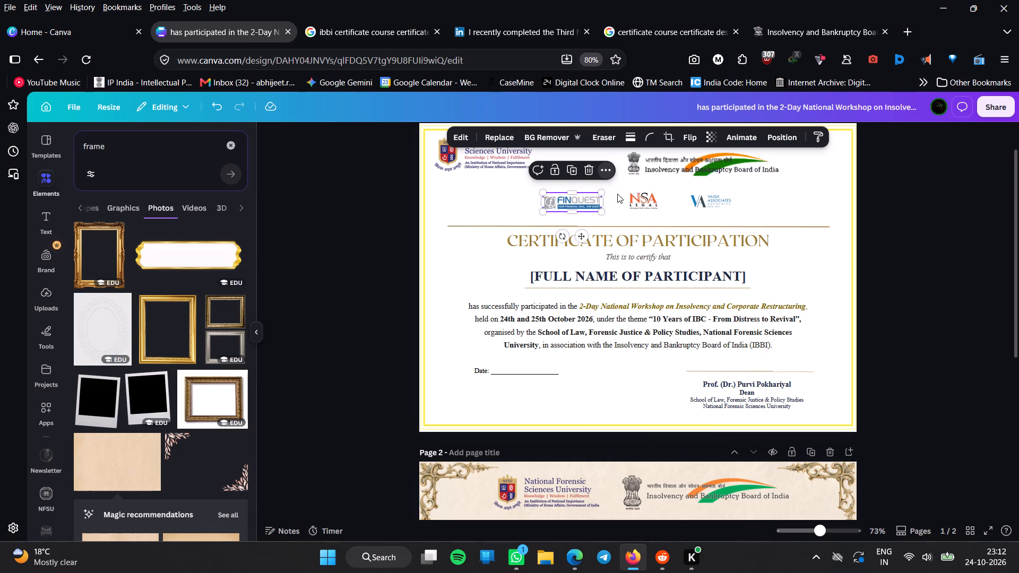
scroll(560, 360, "down", 2)
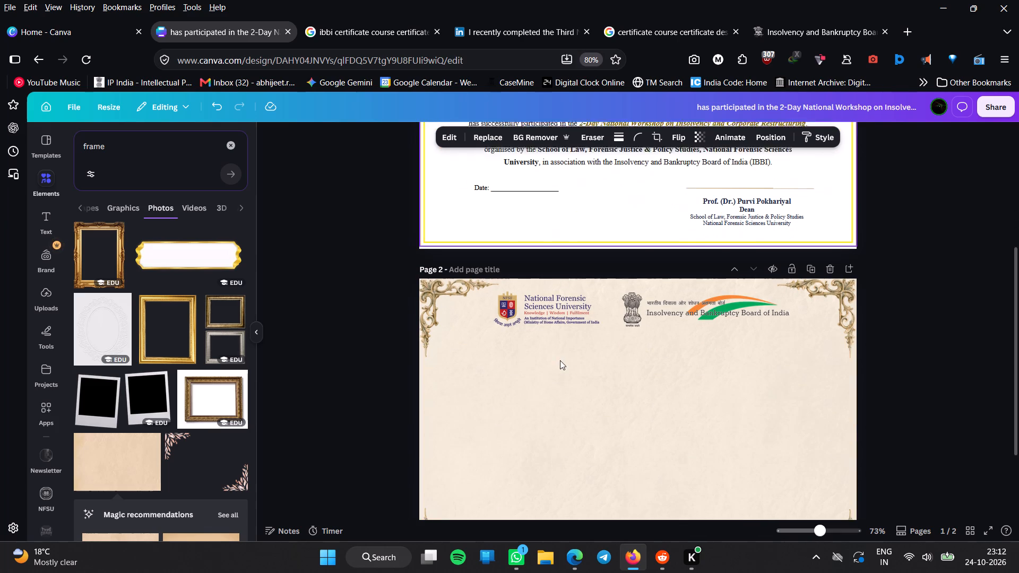
scroll(560, 360, "down", 1)
left_click(532, 398)
key("ctrl+v")
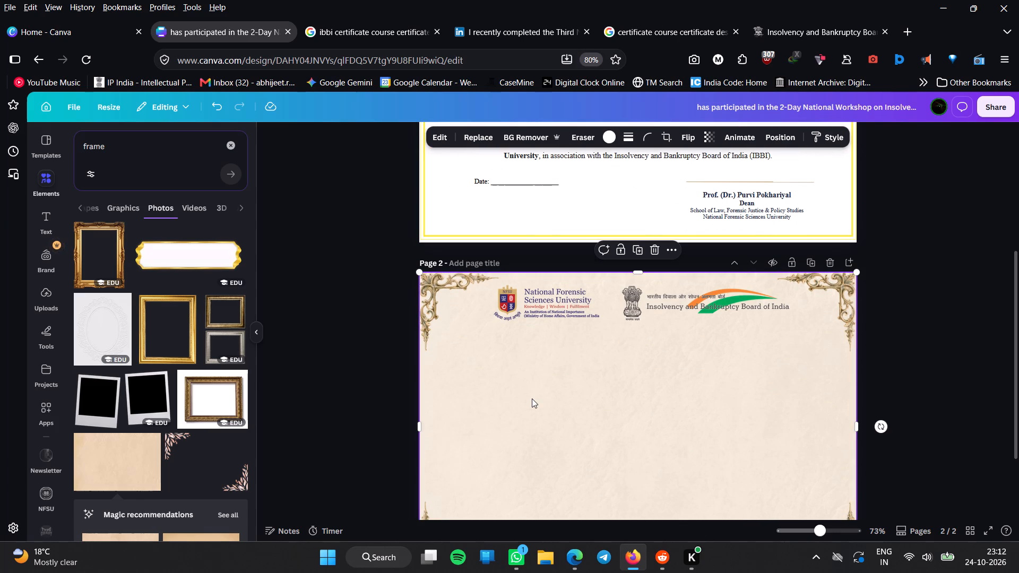
Copy the NSA Legal logo from page 1 and paste it onto page 2 beside the FinQuest logo.
scroll(532, 398, "up", 3)
scroll(666, 232, "up", 1)
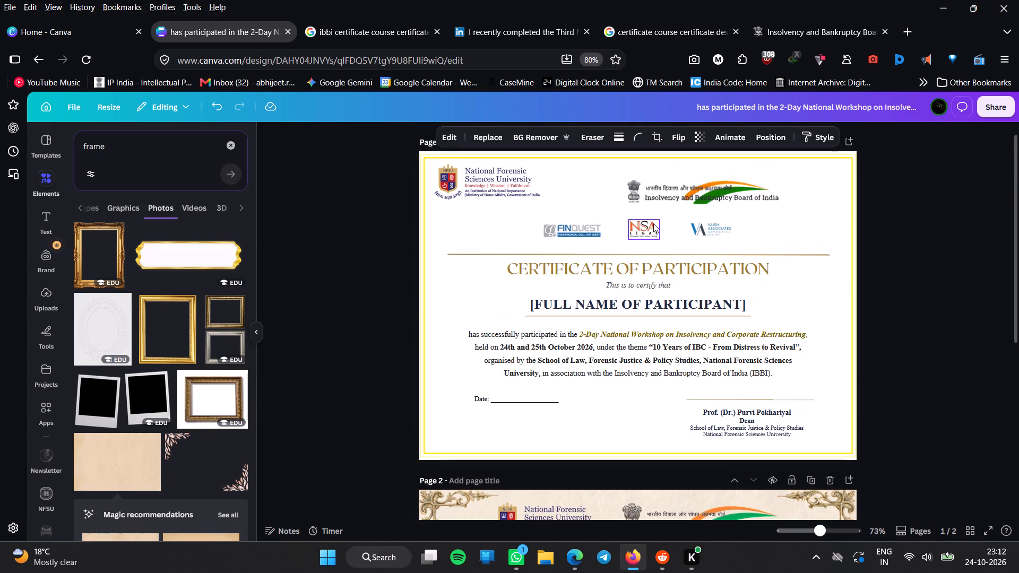
left_click(653, 223)
left_click(680, 189)
left_click(680, 193)
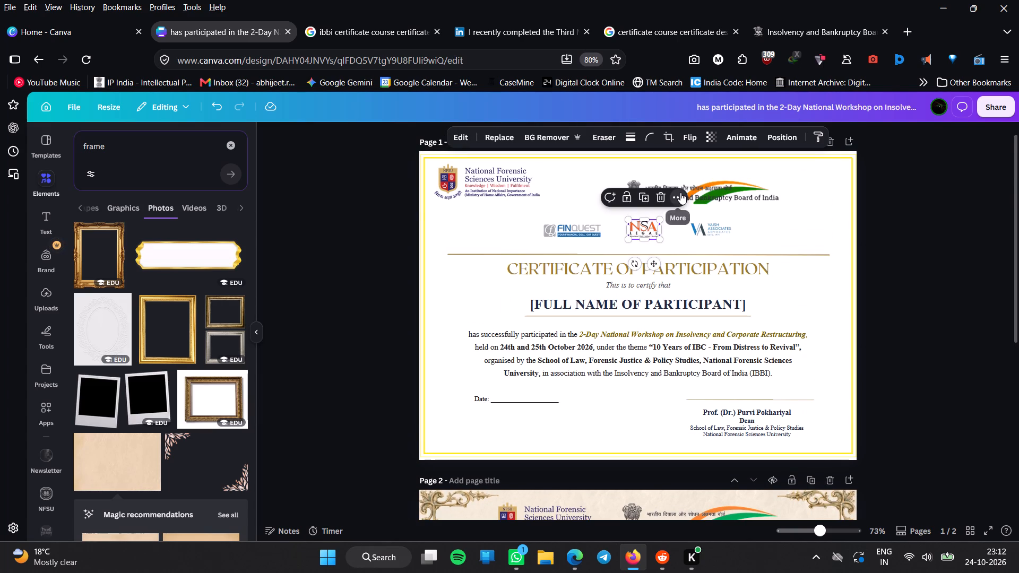
left_click(677, 223)
scroll(677, 223, "down", 3)
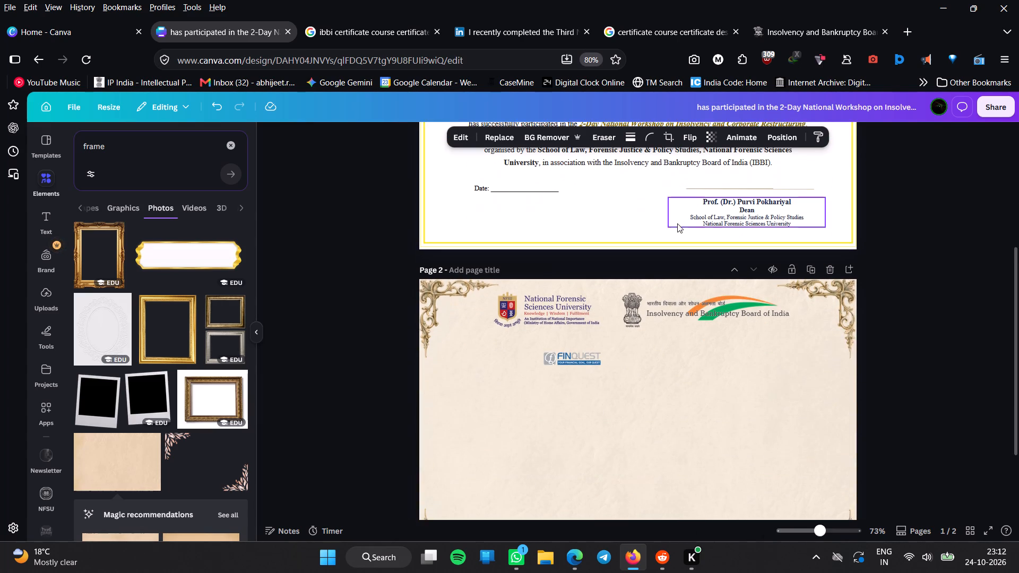
left_click(679, 422)
key("ctrl+v")
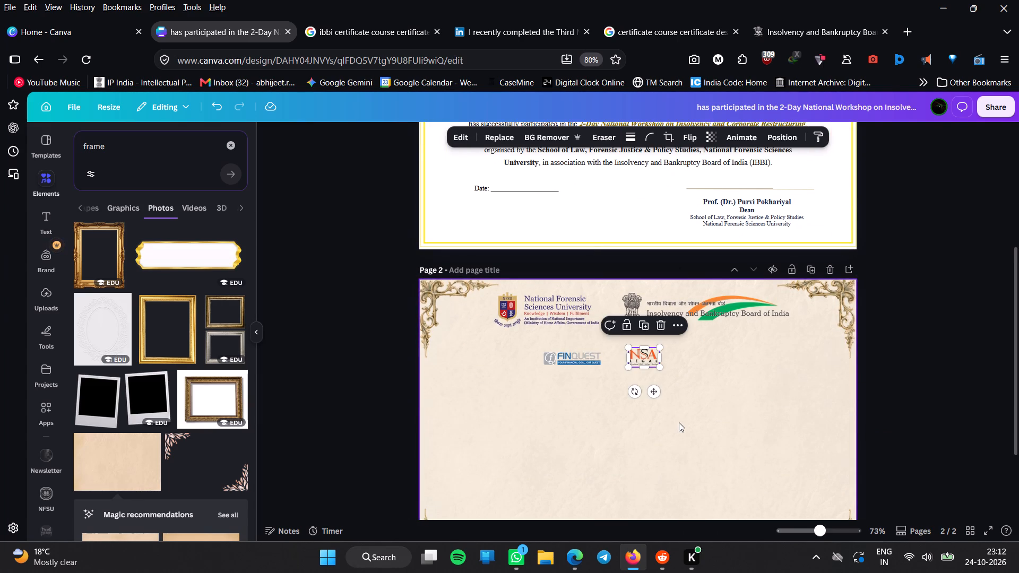
Copy the Vaish Associates logo from page 1, paste it onto page 2 beside the NSA Legal logo, and deselect it.
scroll(679, 422, "up", 4)
left_click(725, 253)
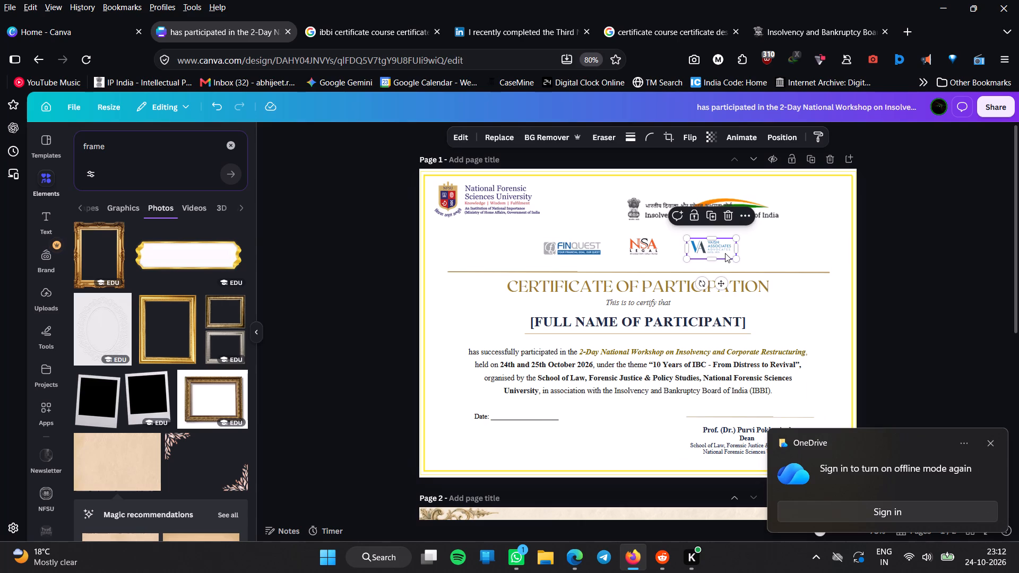
left_click(746, 218)
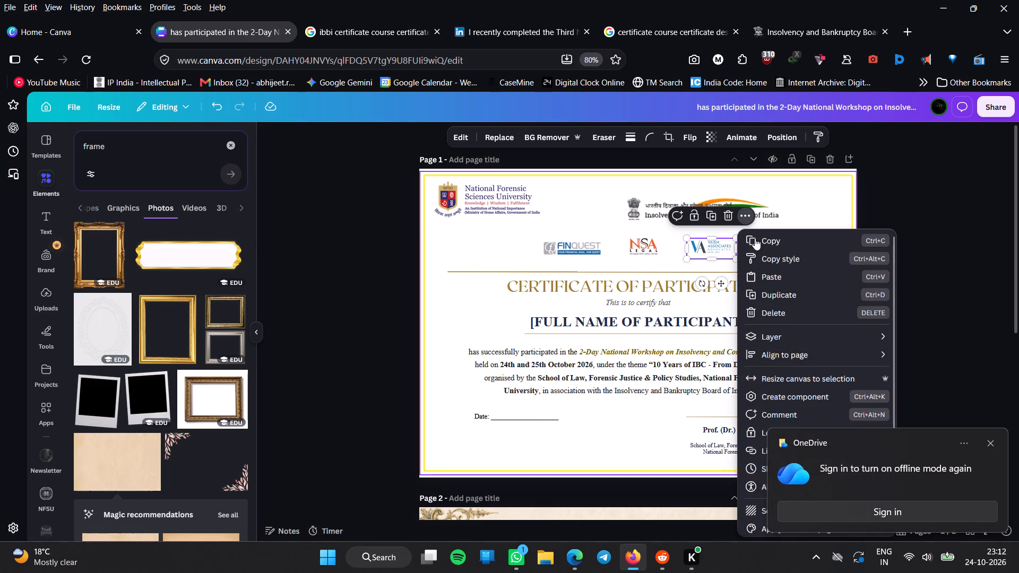
left_click(756, 242)
scroll(637, 367, "down", 3)
scroll(637, 367, "up", 1)
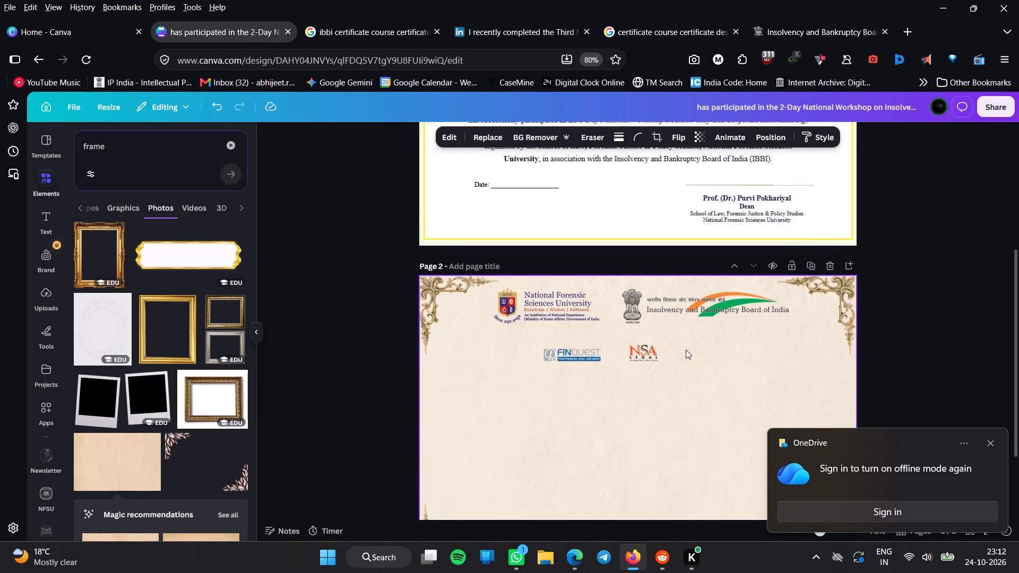
left_click(724, 346)
key("ctrl+v")
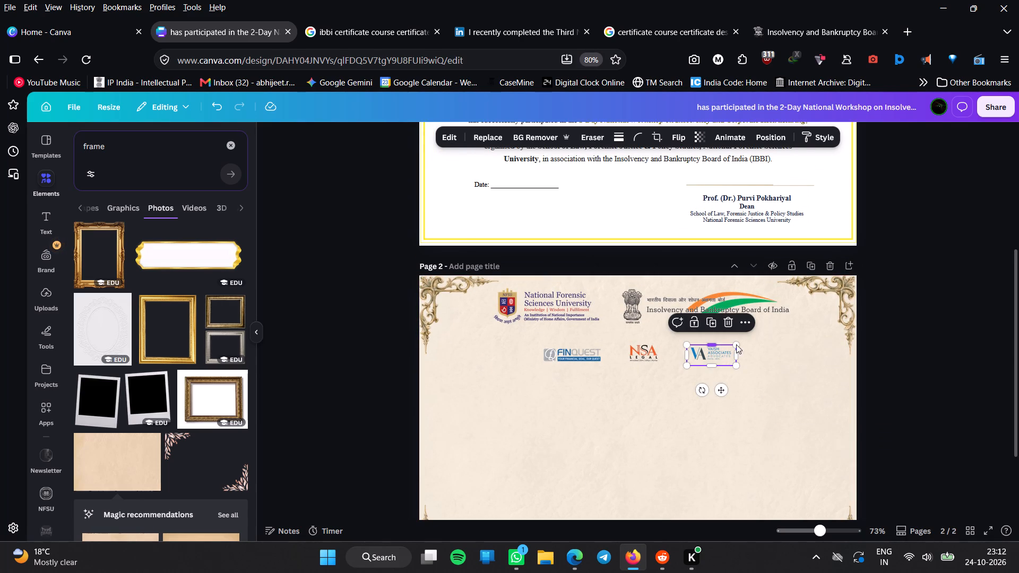
left_click(915, 375)
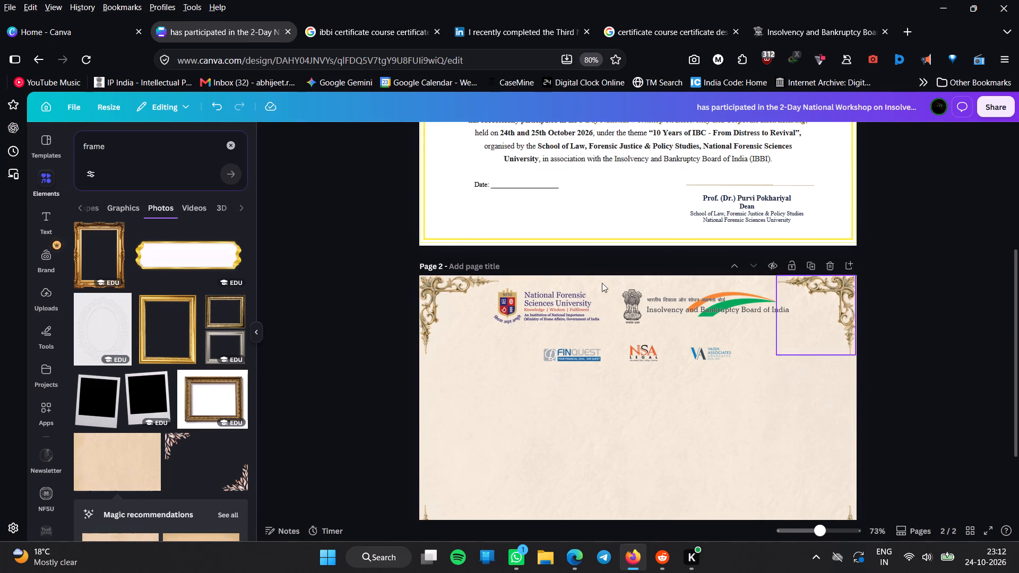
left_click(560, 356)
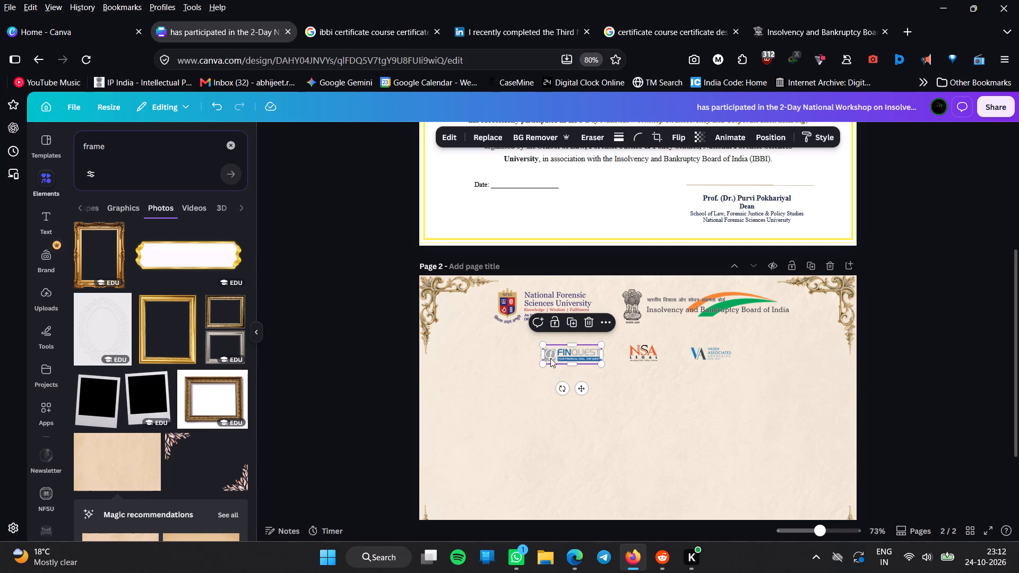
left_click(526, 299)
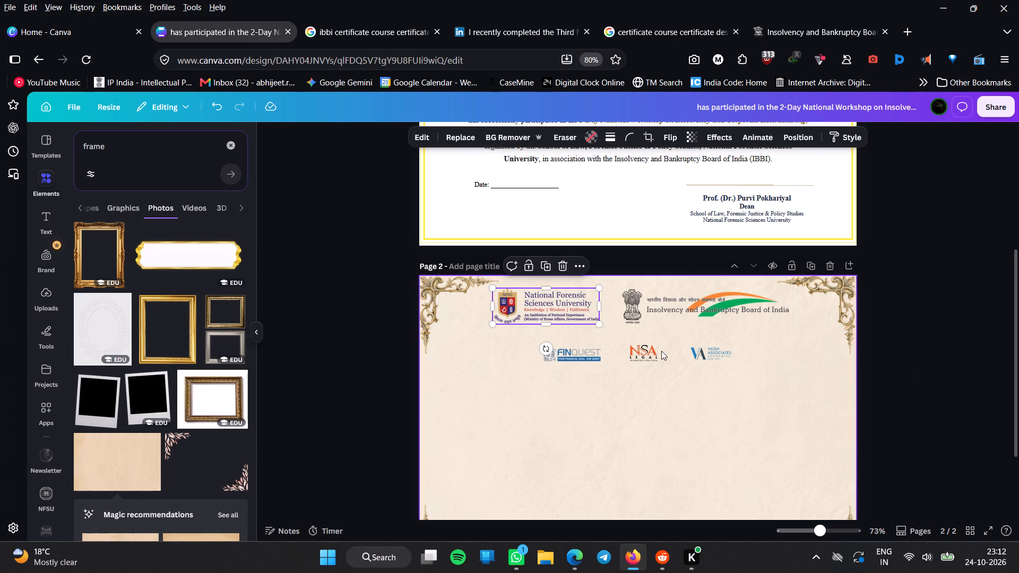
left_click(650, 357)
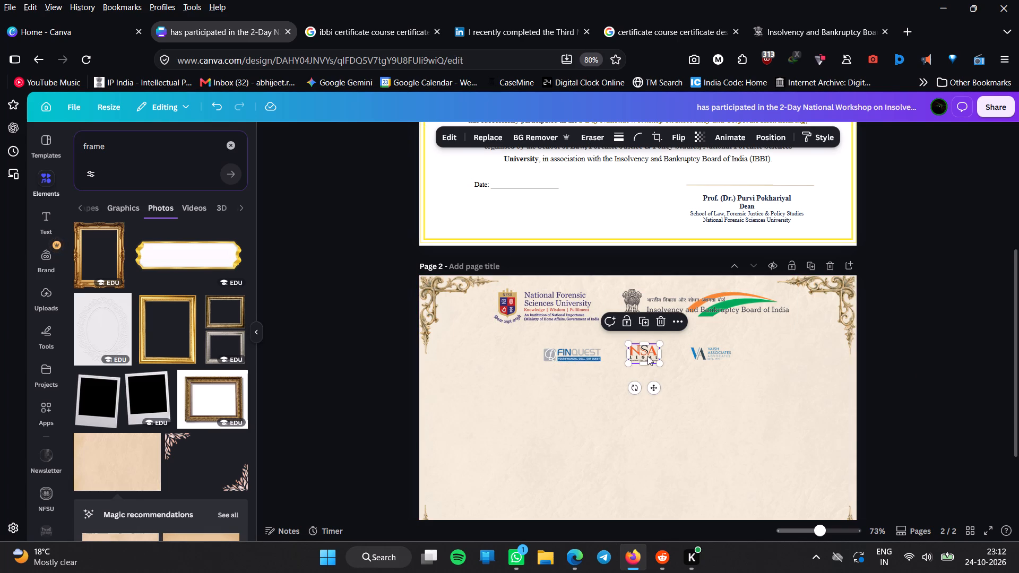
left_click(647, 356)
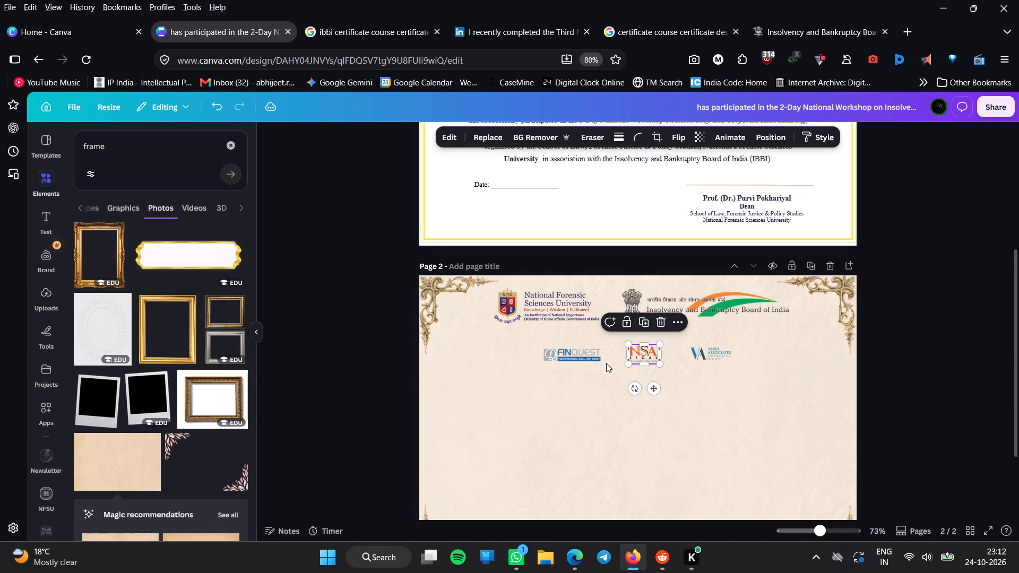
Move the FinQuest logo on page 2 away from the NSA Legal logo and centre the NSA Legal logo horizontally on the page.
left_click_drag(567, 351, 471, 347)
left_click(644, 351)
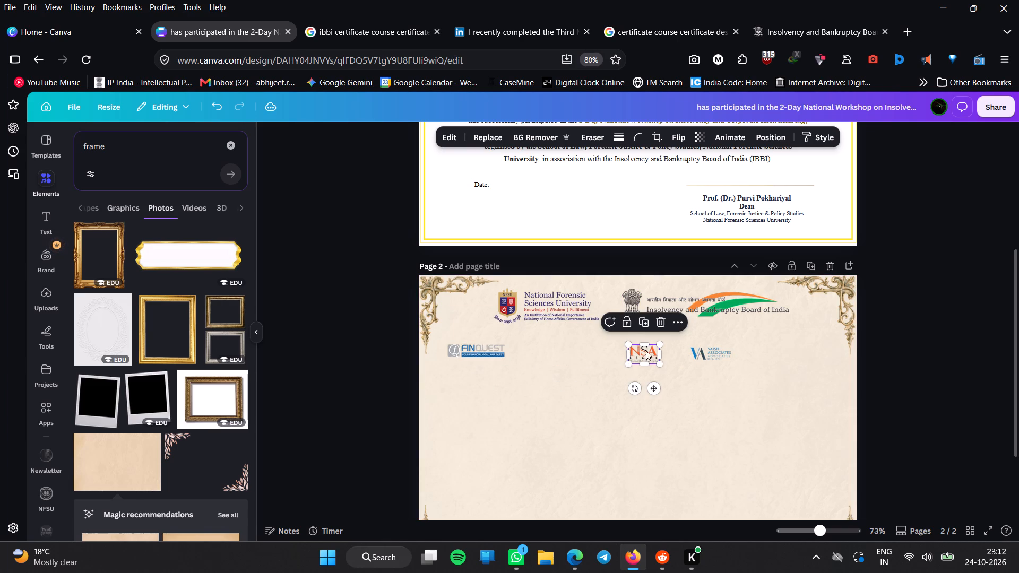
left_click_drag(643, 352, 625, 355)
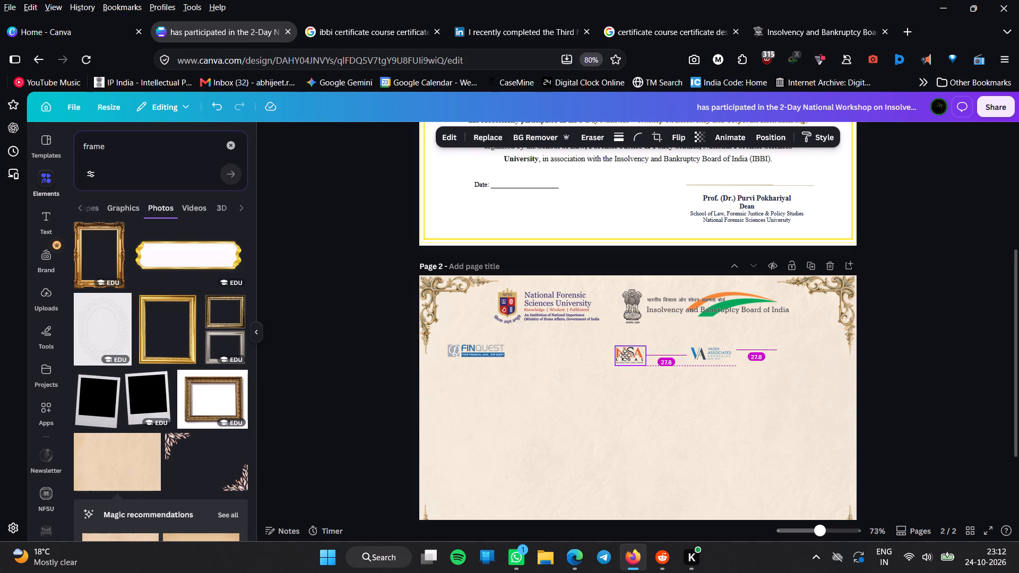
left_click_drag(625, 355, 638, 355)
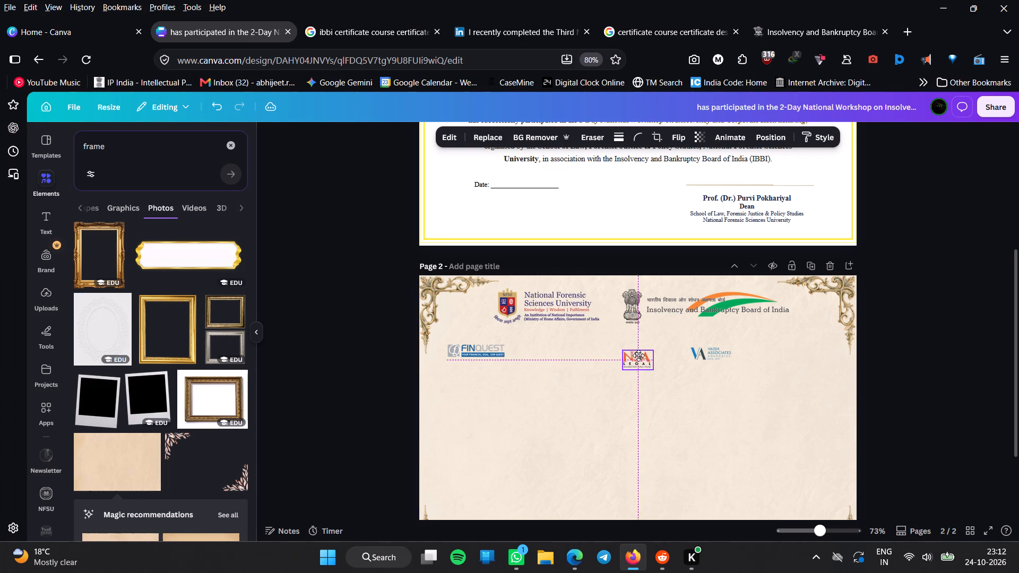
left_click_drag(638, 355, 637, 355)
left_click_drag(637, 355, 636, 355)
left_click_drag(636, 355, 637, 354)
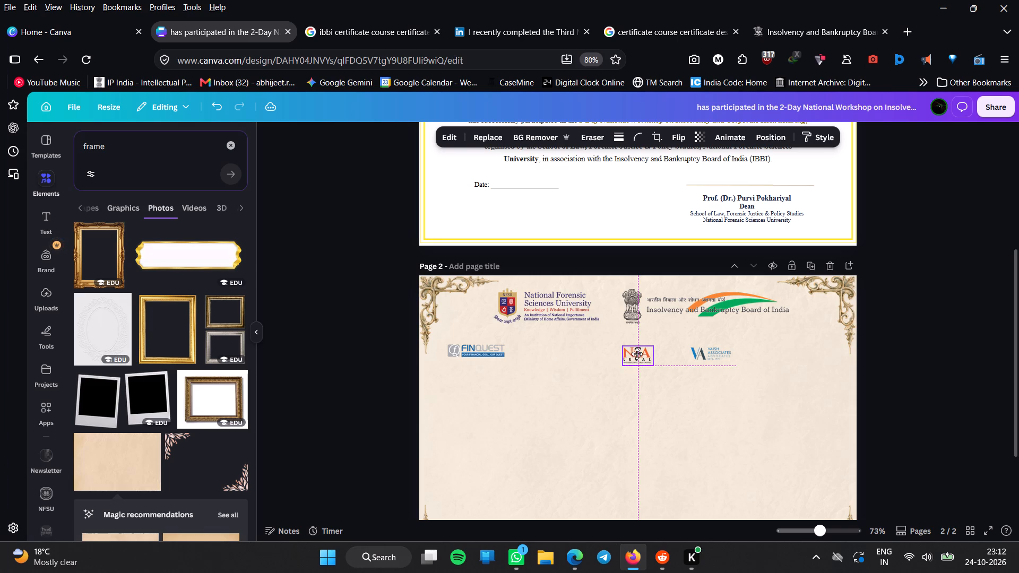
left_click_drag(637, 354, 636, 354)
left_click_drag(636, 354, 636, 355)
Move the FinQuest logo back beside the centred NSA Legal logo and level the two in one row.
left_click_drag(489, 350, 554, 354)
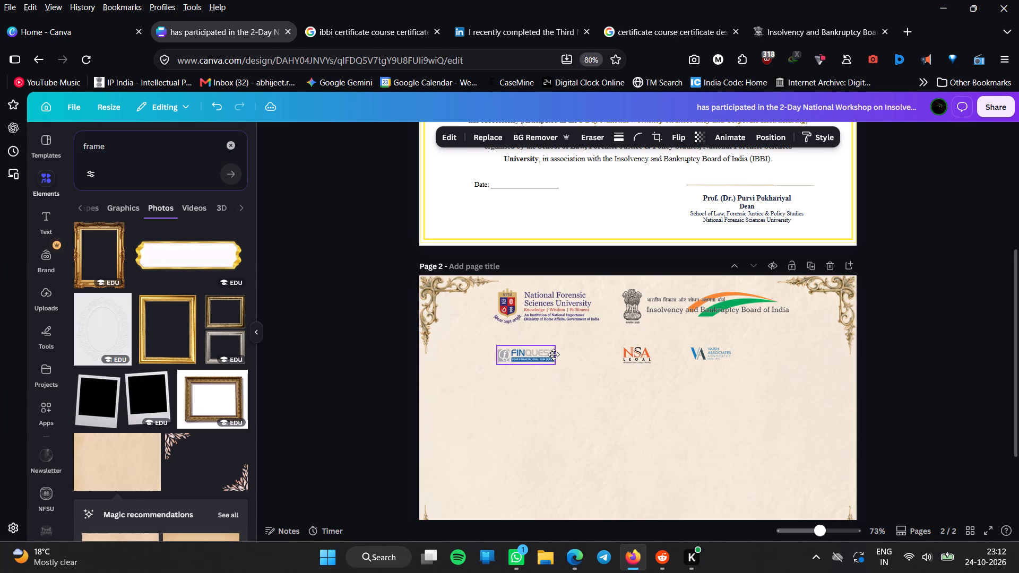
left_click_drag(554, 354, 588, 353)
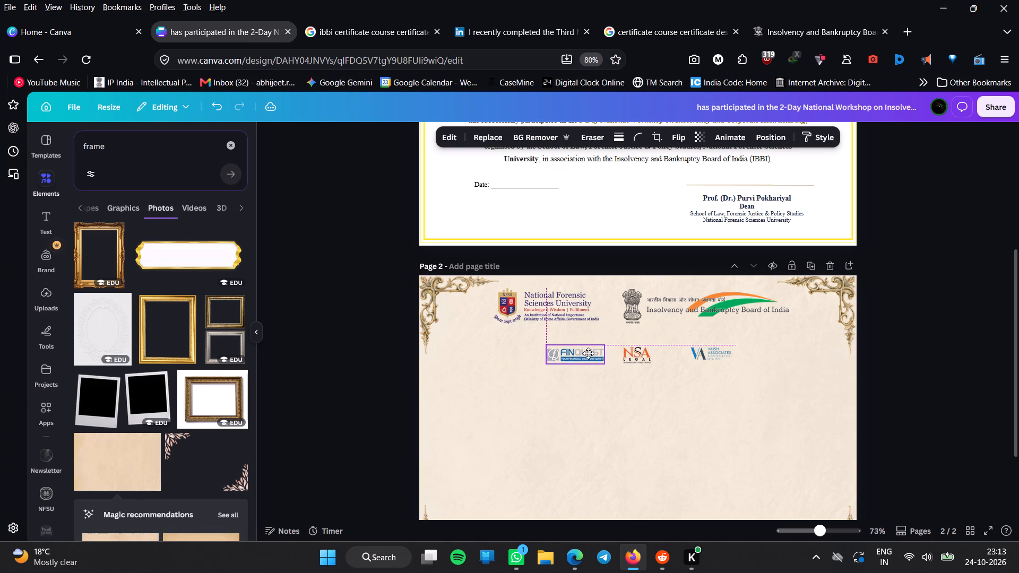
left_click_drag(588, 353, 588, 355)
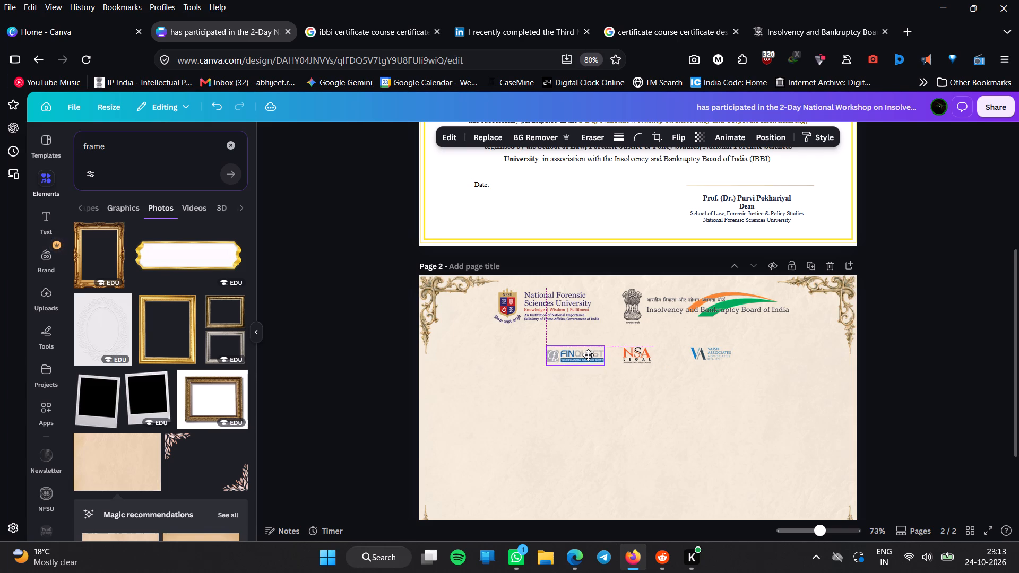
left_click_drag(588, 355, 588, 353)
Move the Vaish Associates logo closer to the NSA Legal logo, level it with the row of partner logos, and deselect it.
left_click_drag(709, 350, 689, 347)
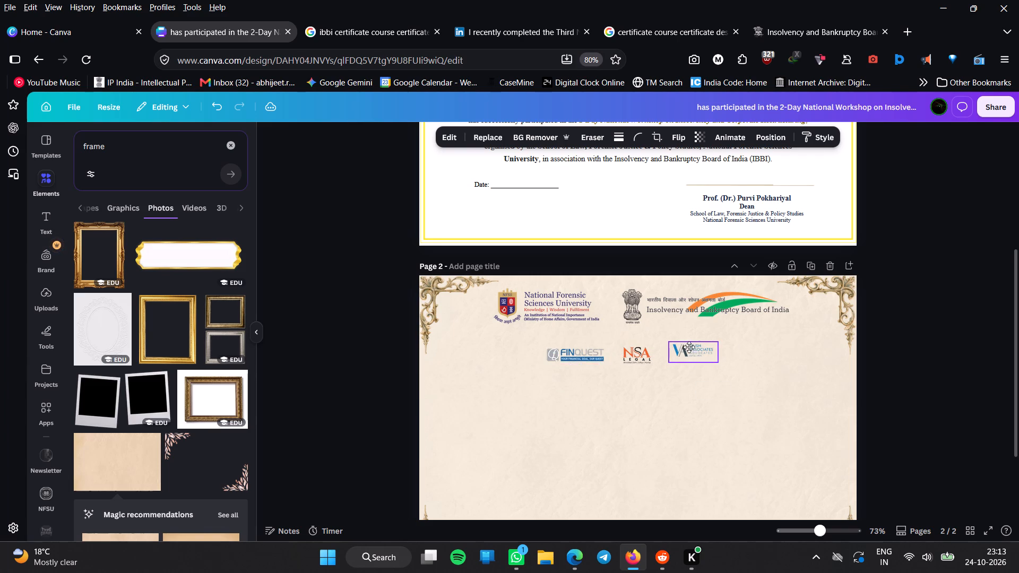
left_click_drag(689, 347, 687, 350)
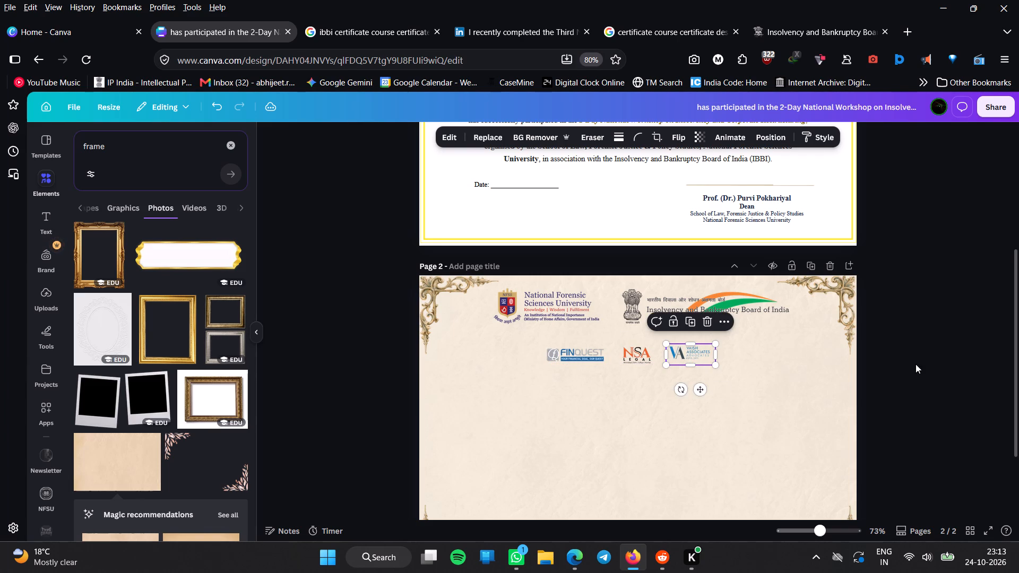
left_click(927, 366)
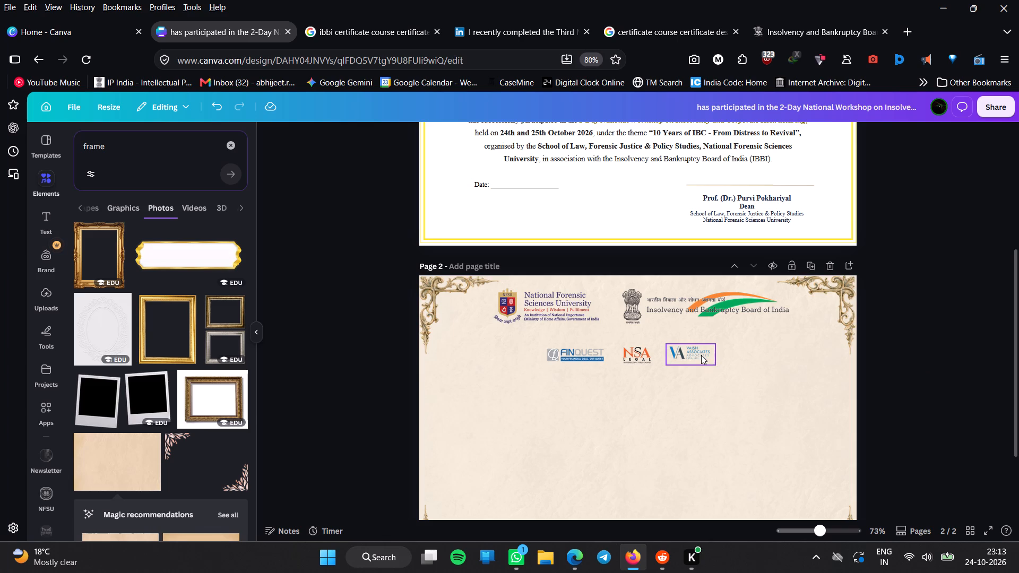
left_click(701, 355)
left_click(898, 356)
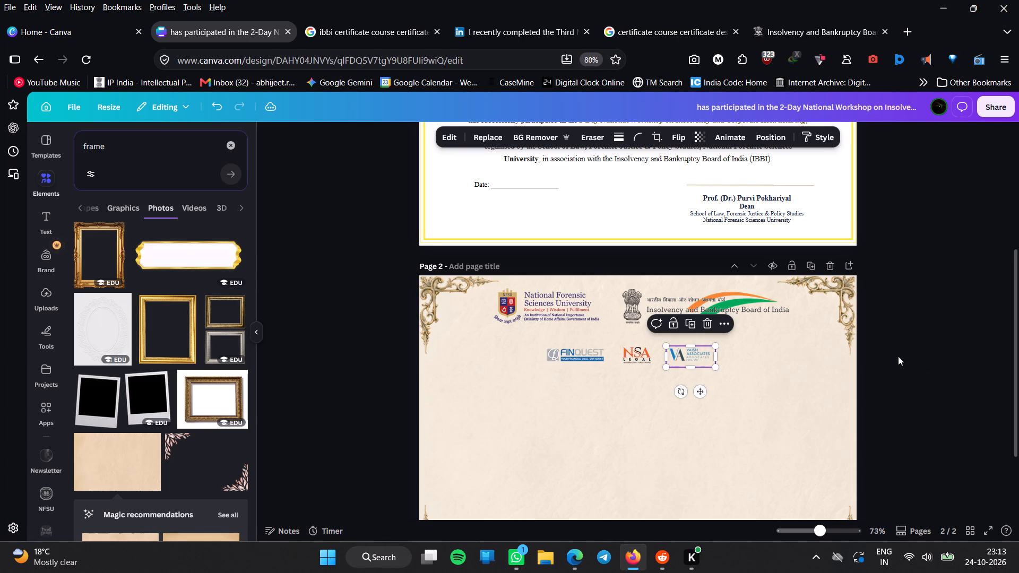
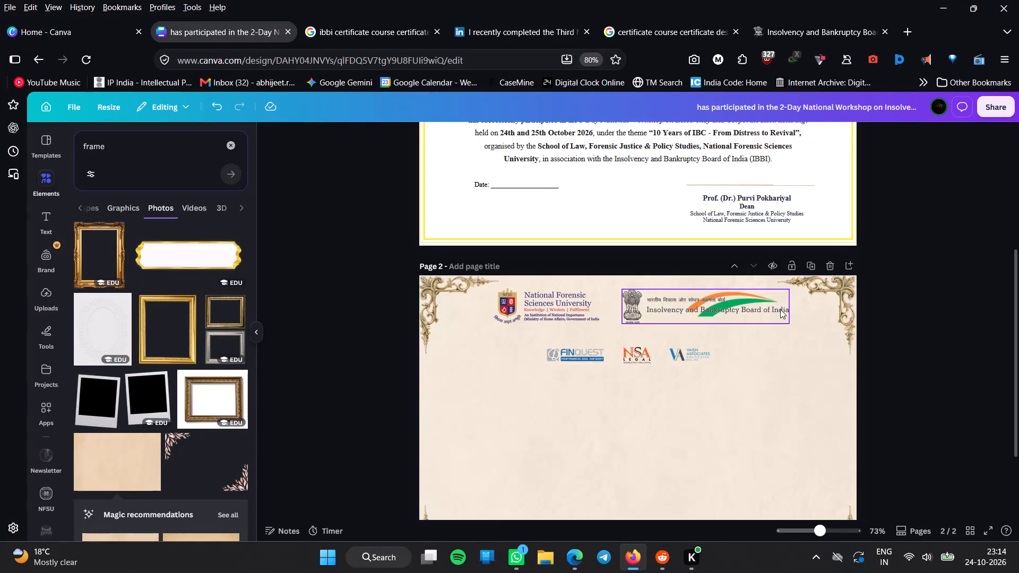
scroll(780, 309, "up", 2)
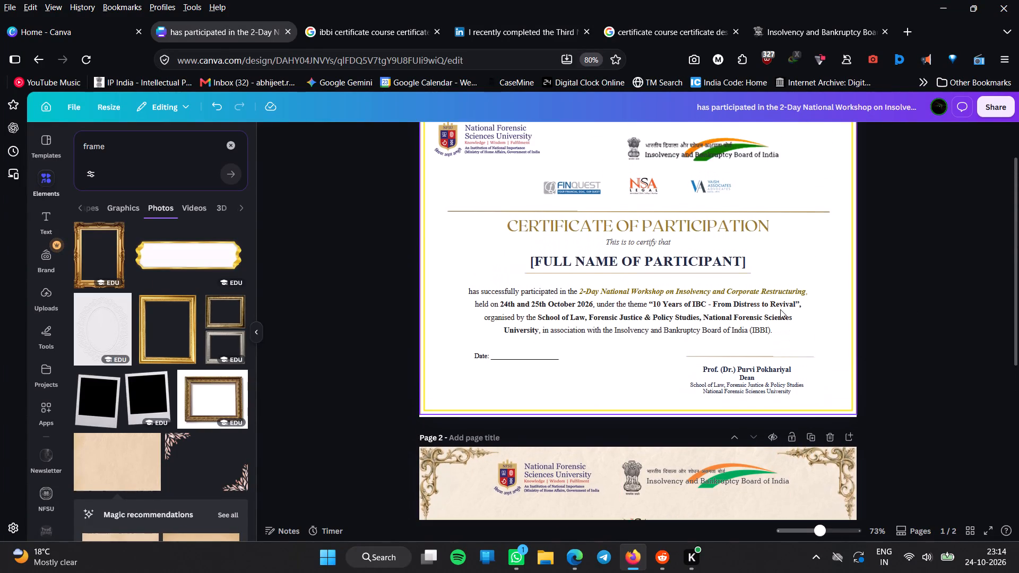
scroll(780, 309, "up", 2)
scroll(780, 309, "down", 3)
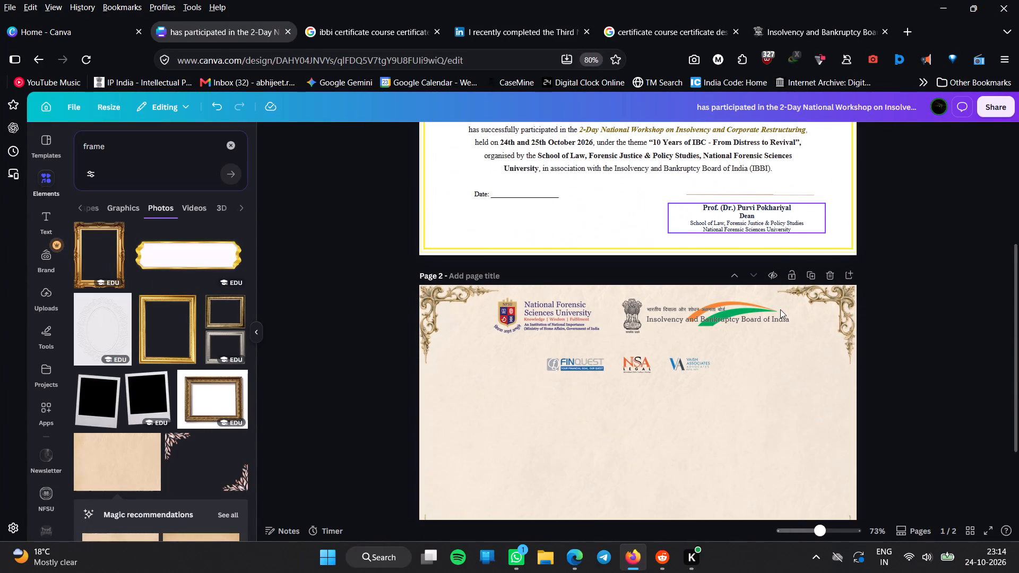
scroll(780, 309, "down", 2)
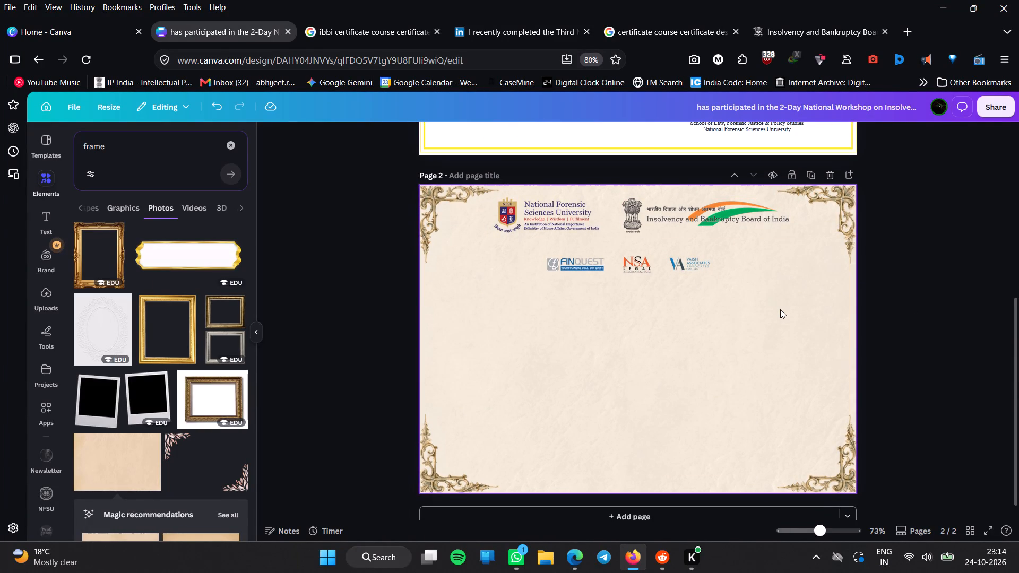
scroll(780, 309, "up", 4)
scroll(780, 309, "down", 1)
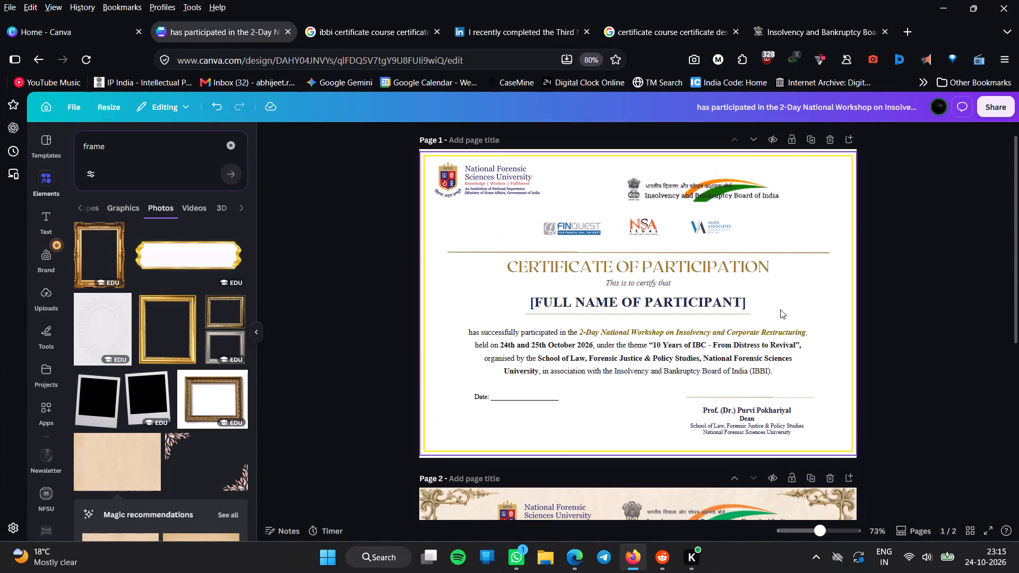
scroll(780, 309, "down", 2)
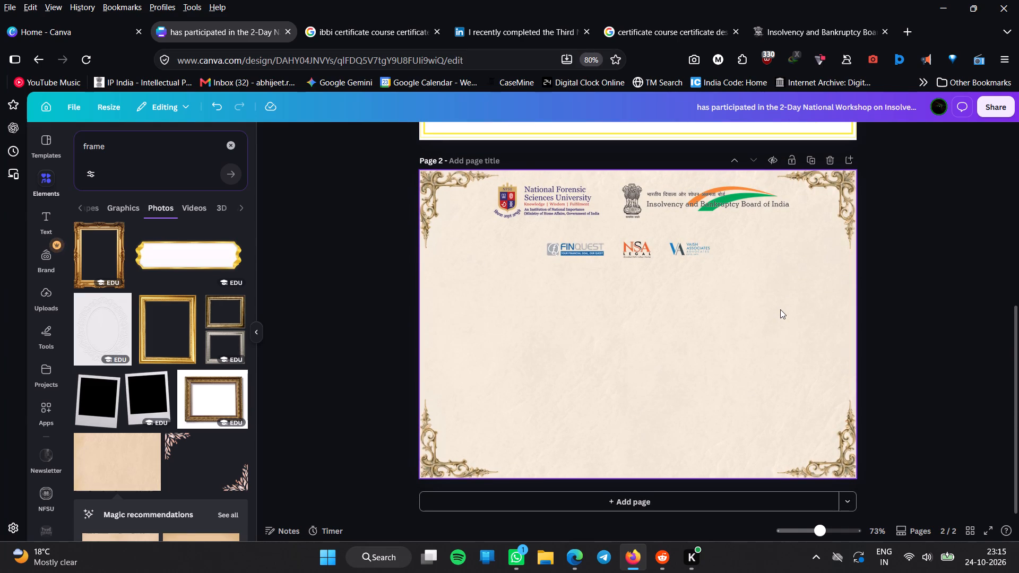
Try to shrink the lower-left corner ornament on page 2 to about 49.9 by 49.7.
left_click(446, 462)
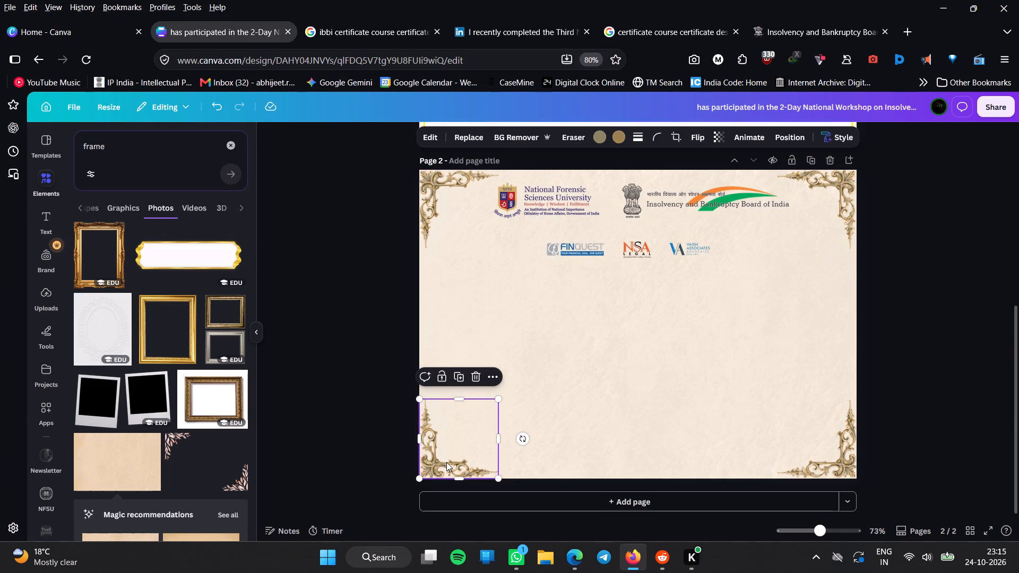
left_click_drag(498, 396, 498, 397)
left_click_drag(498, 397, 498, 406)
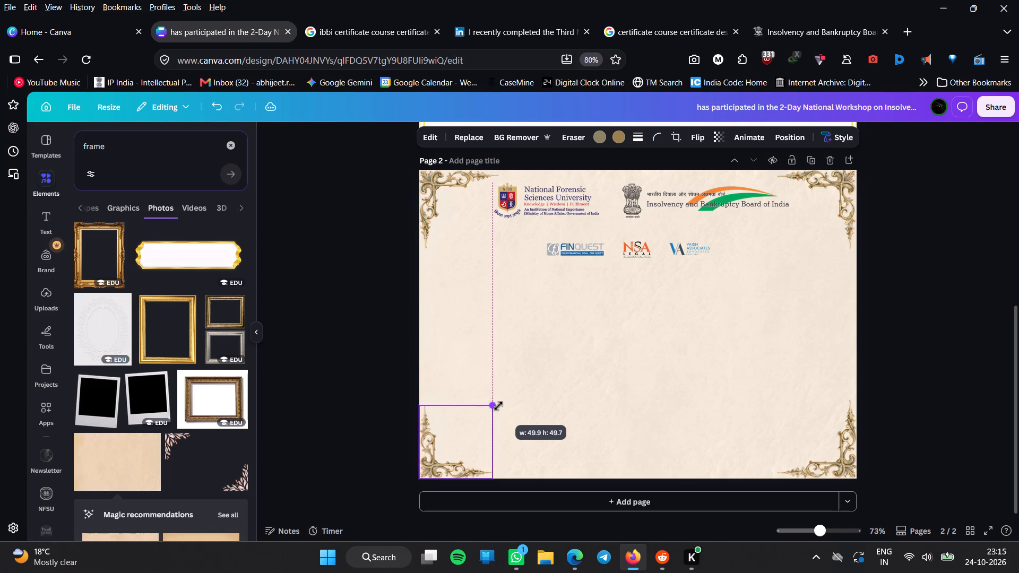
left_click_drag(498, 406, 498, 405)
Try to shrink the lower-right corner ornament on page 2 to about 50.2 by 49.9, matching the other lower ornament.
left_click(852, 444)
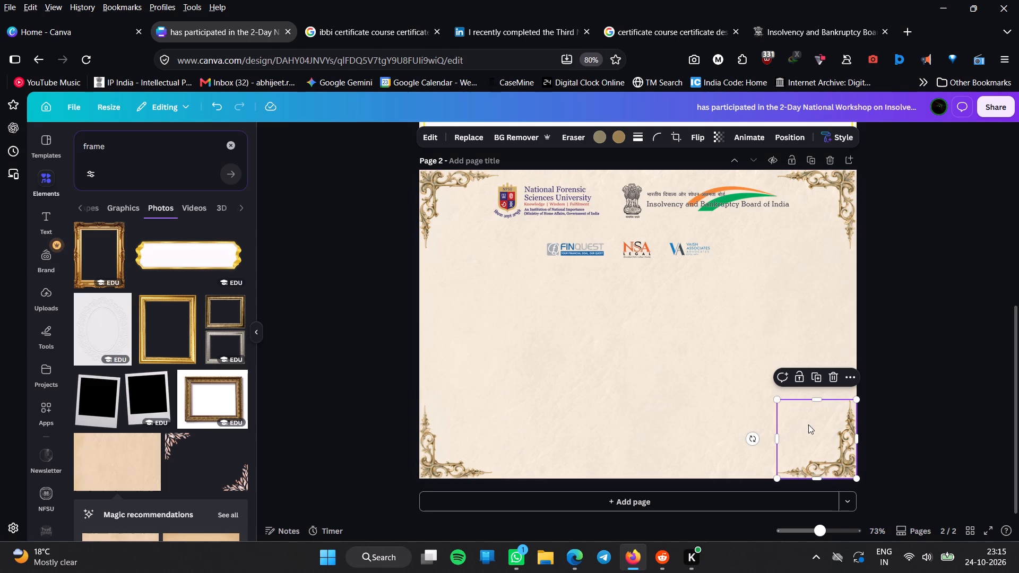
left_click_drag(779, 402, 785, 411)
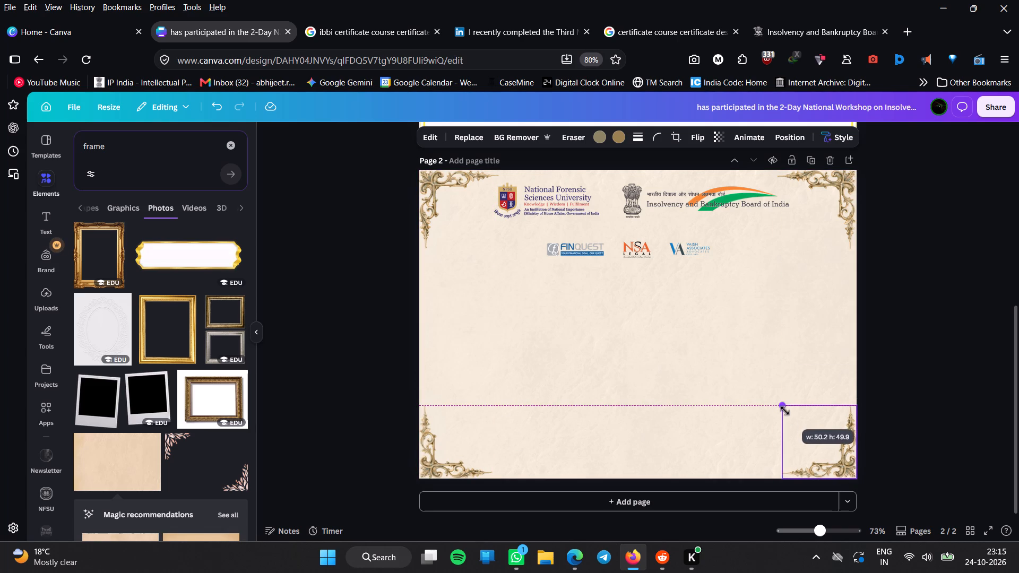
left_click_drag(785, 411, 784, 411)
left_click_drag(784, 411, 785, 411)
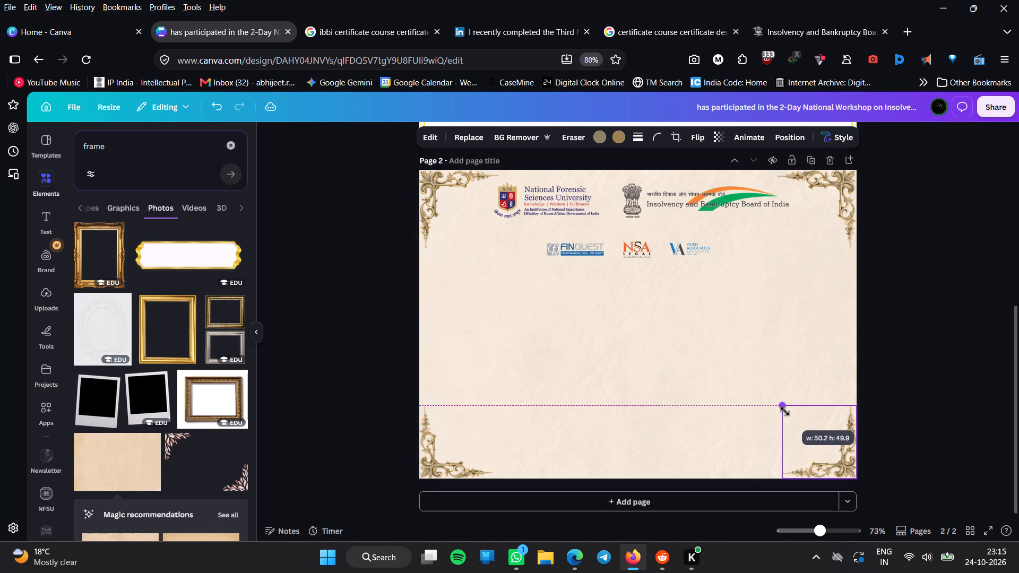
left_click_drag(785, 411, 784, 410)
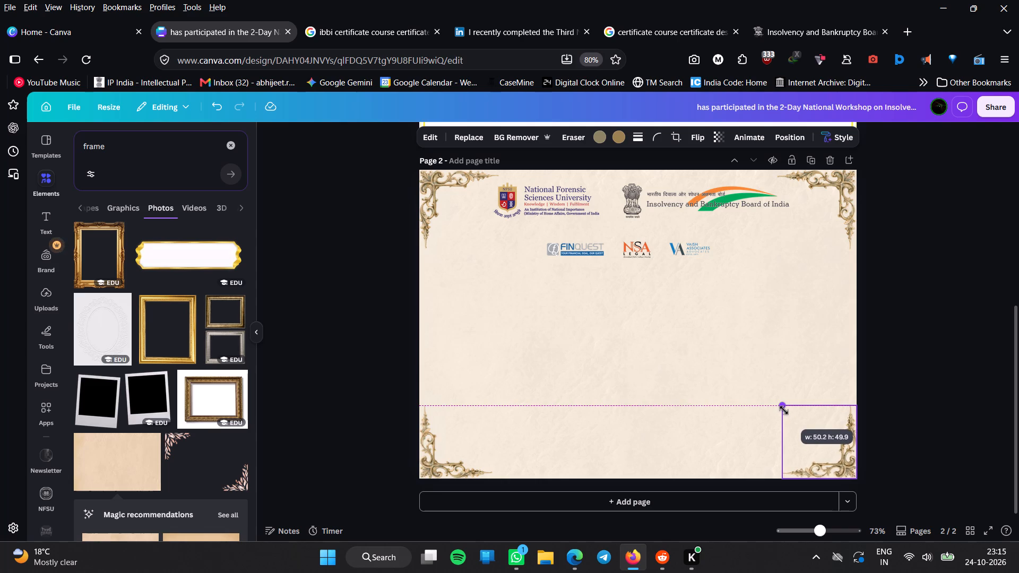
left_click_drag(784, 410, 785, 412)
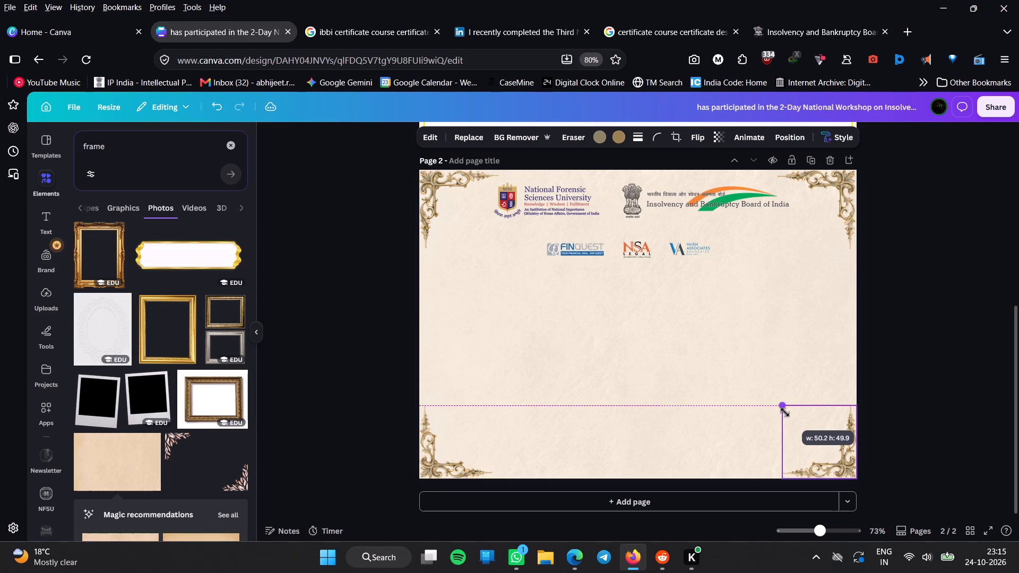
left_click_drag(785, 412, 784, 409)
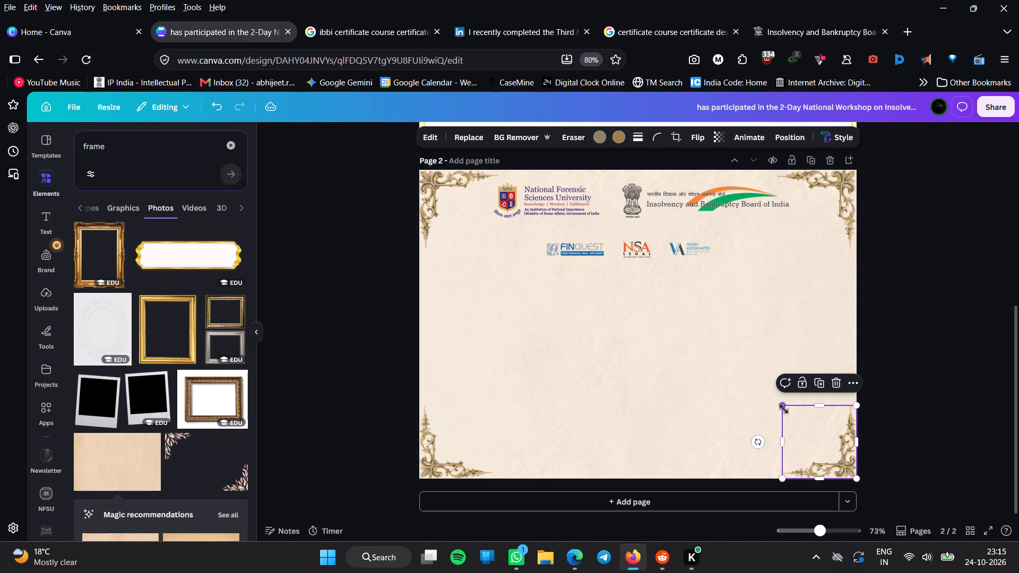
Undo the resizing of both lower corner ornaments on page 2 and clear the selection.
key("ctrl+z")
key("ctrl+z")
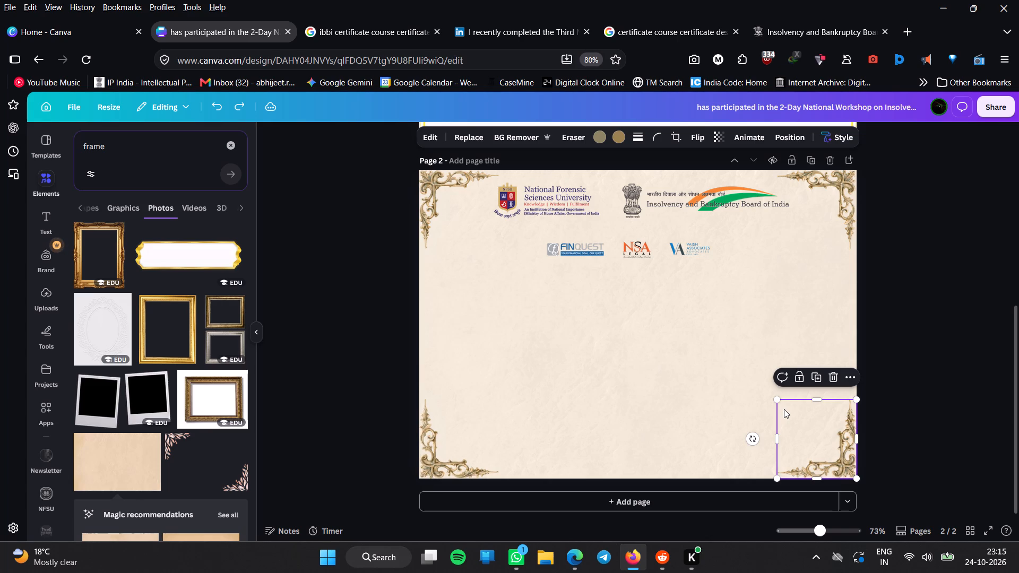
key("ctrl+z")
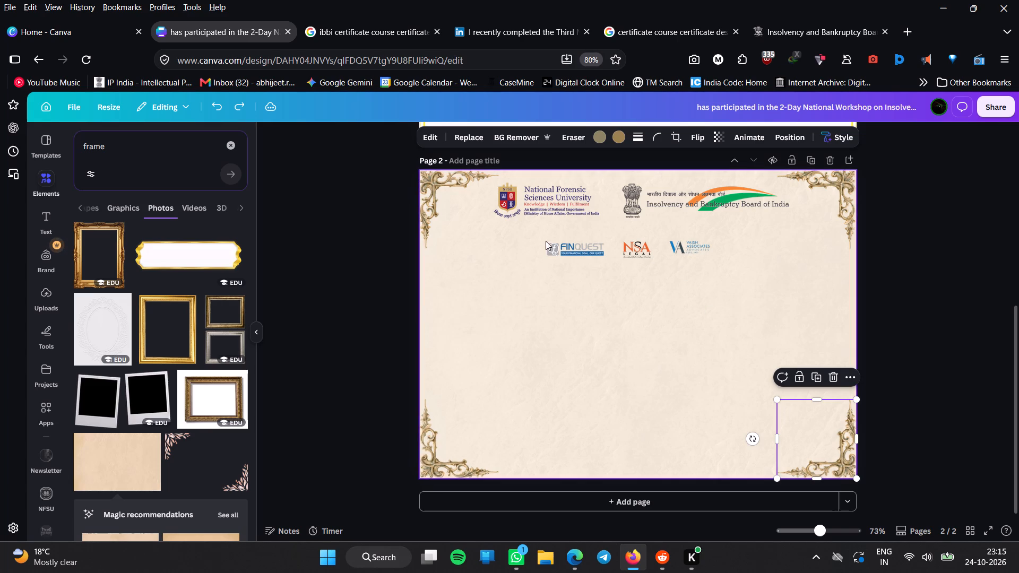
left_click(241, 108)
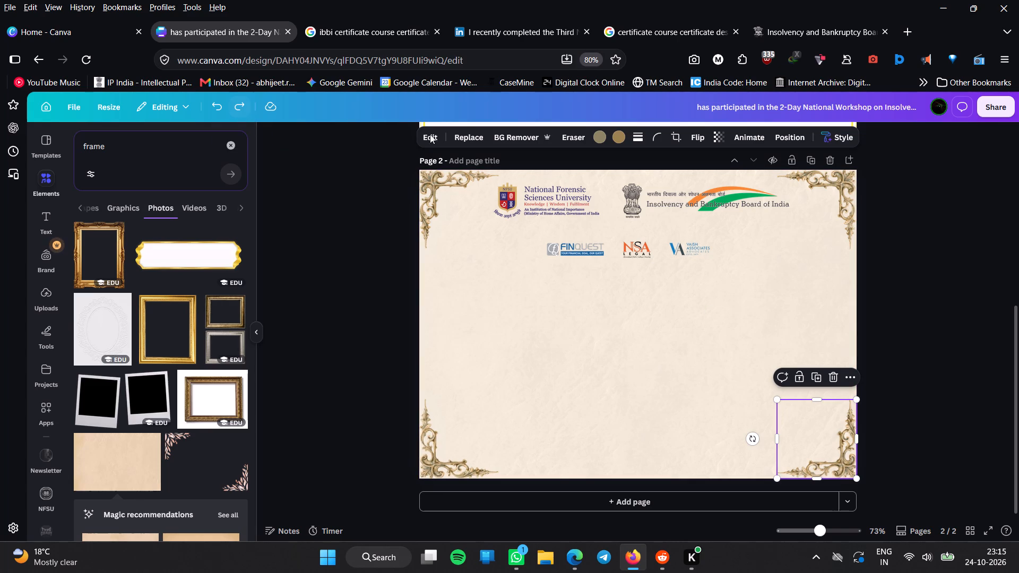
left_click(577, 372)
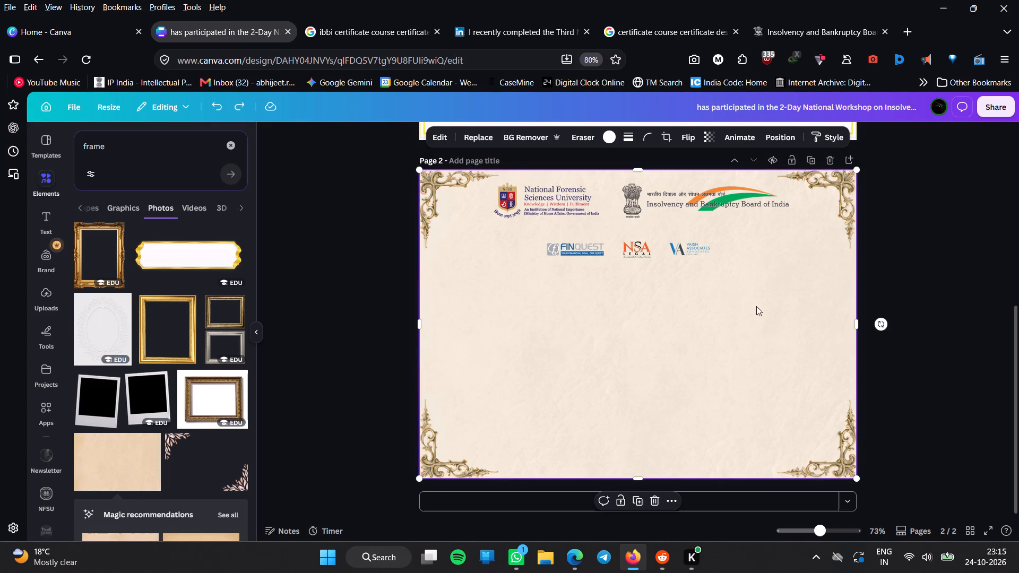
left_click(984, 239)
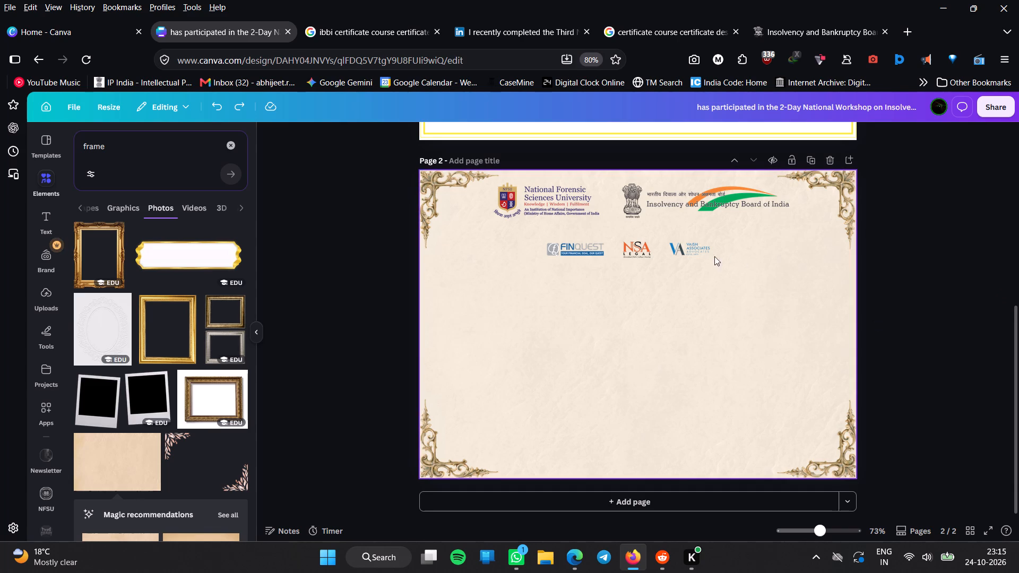
Group the FinQuest, NSA Legal and Vaish Associates logos on page 2, centring the group horizontally and slightly higher on the page.
left_click(575, 254)
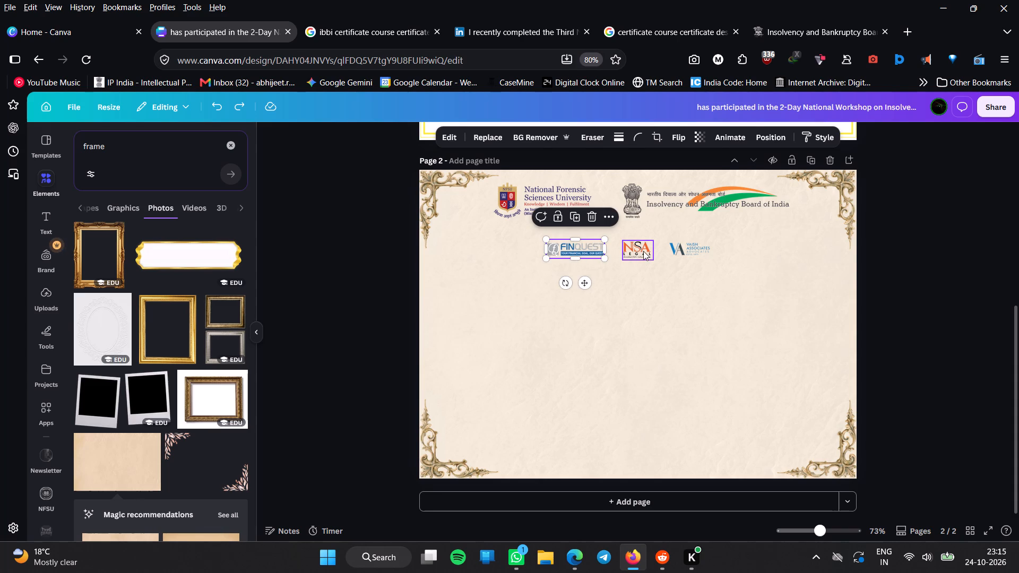
left_click(643, 251, "shift")
left_click(676, 251, "shift")
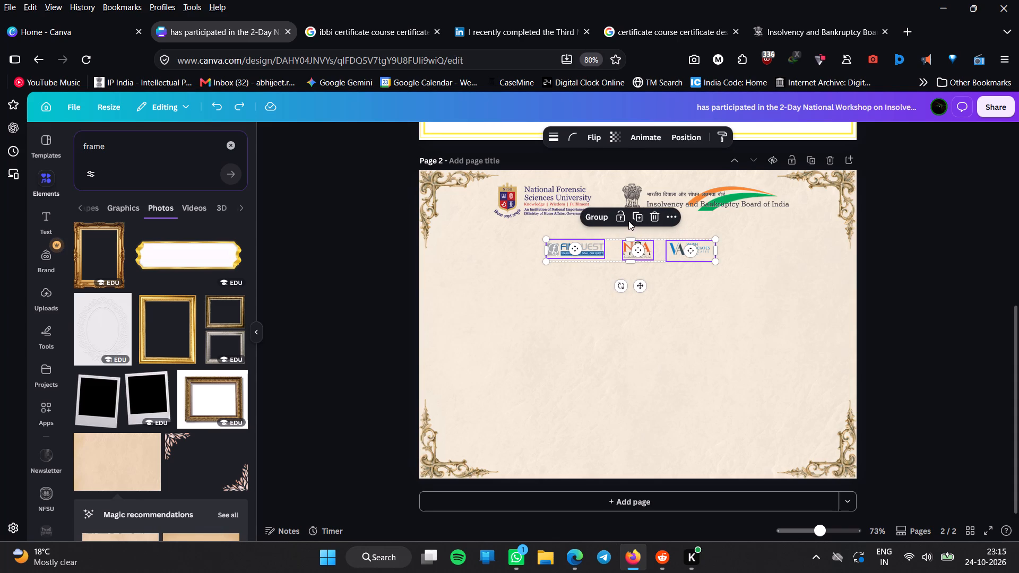
left_click(597, 216)
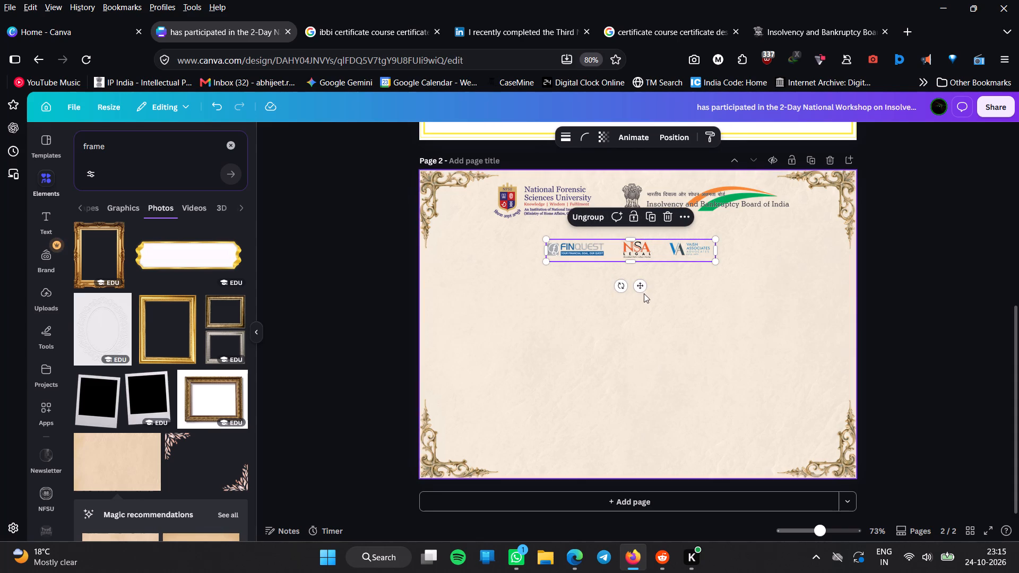
left_click_drag(643, 289, 645, 282)
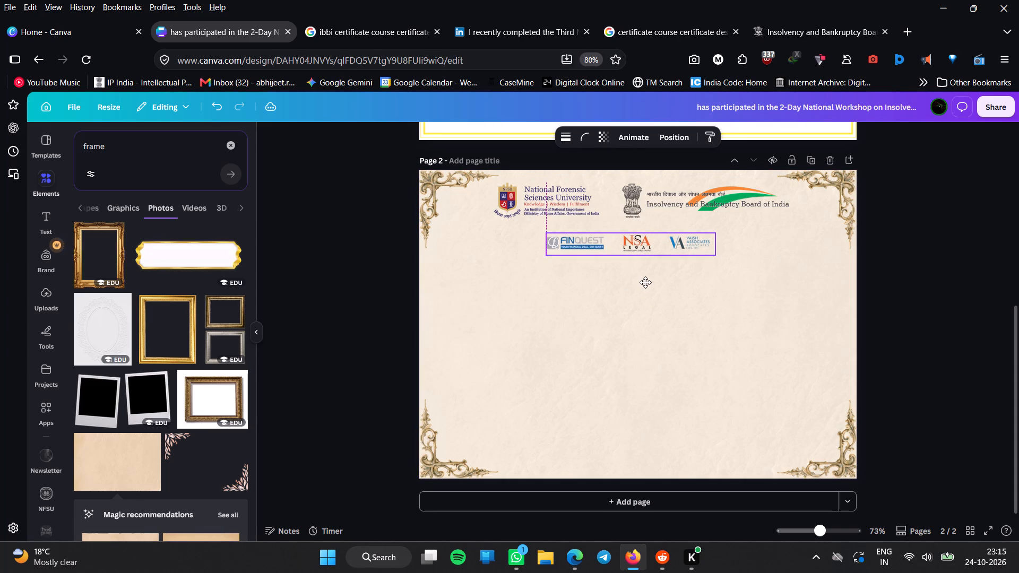
left_click_drag(645, 282, 649, 282)
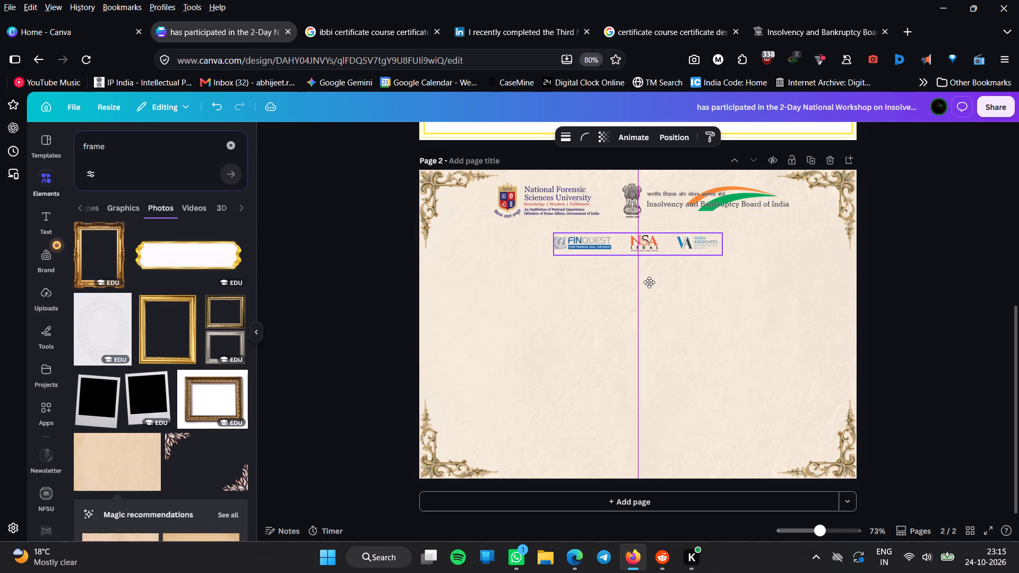
left_click_drag(649, 282, 649, 284)
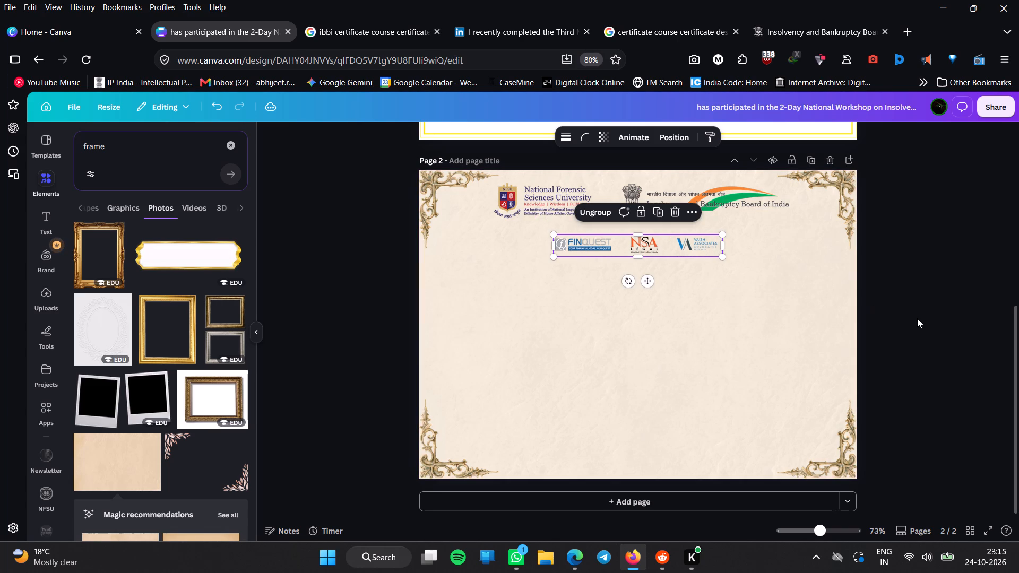
left_click(917, 318)
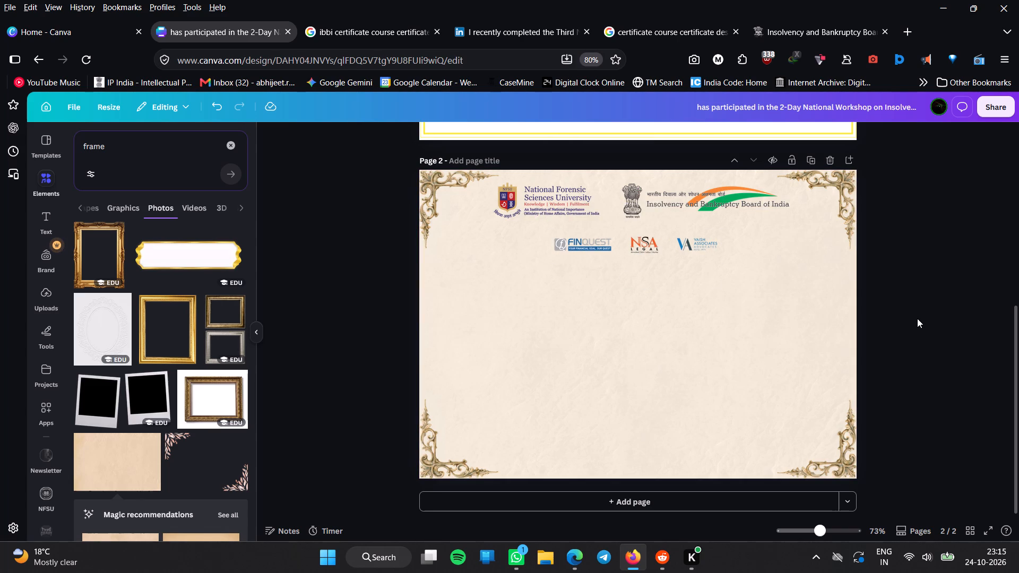
Copy the CERTIFICATE OF PARTICIPATION heading from page 1 and paste it onto page 2 below the partner logos.
scroll(917, 318, "down", 1)
scroll(826, 262, "up", 3)
scroll(826, 262, "left", 1)
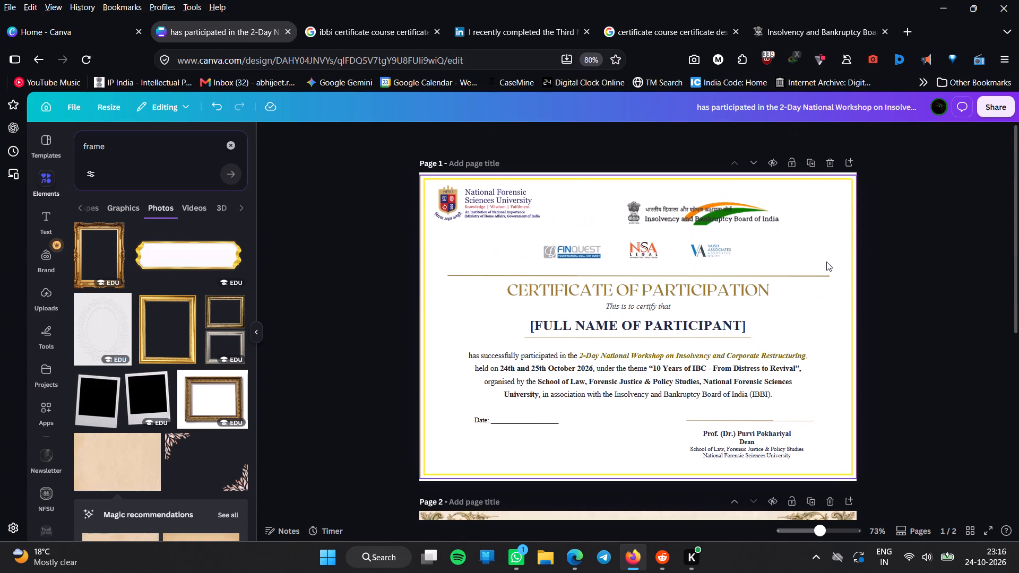
scroll(826, 262, "left", 1)
scroll(826, 262, "up", 1)
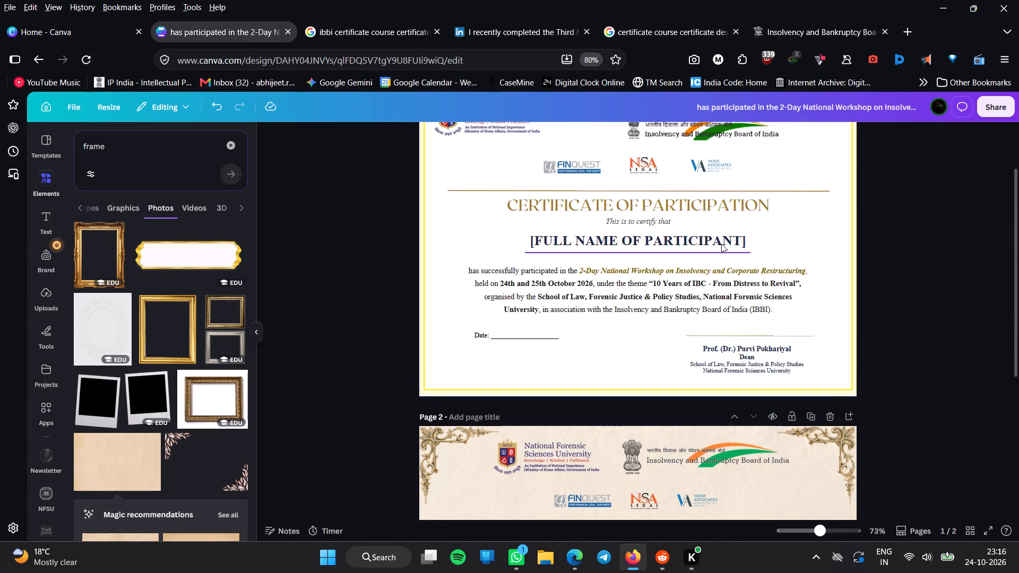
left_click(642, 204)
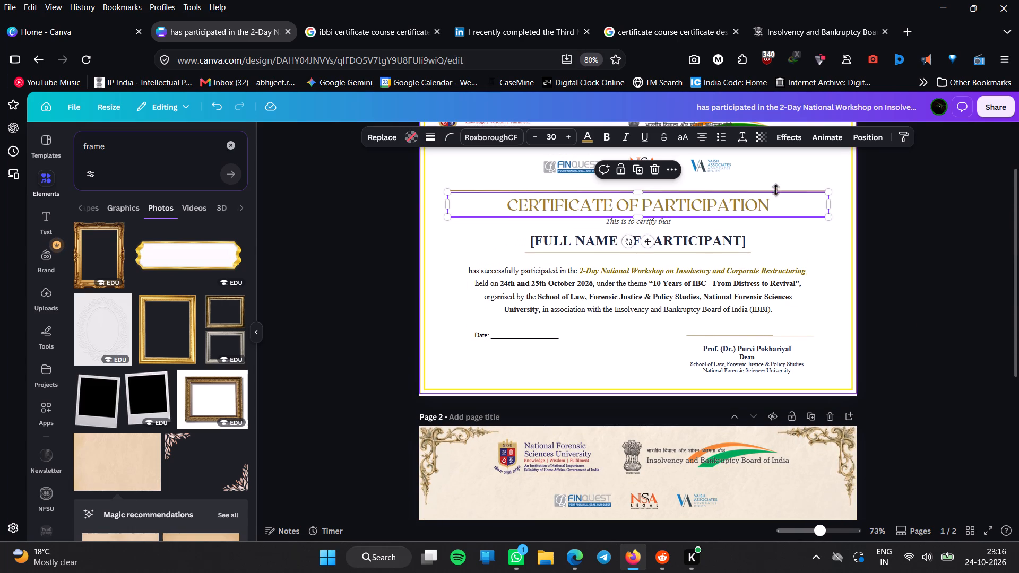
double_click(774, 205)
left_click(774, 205)
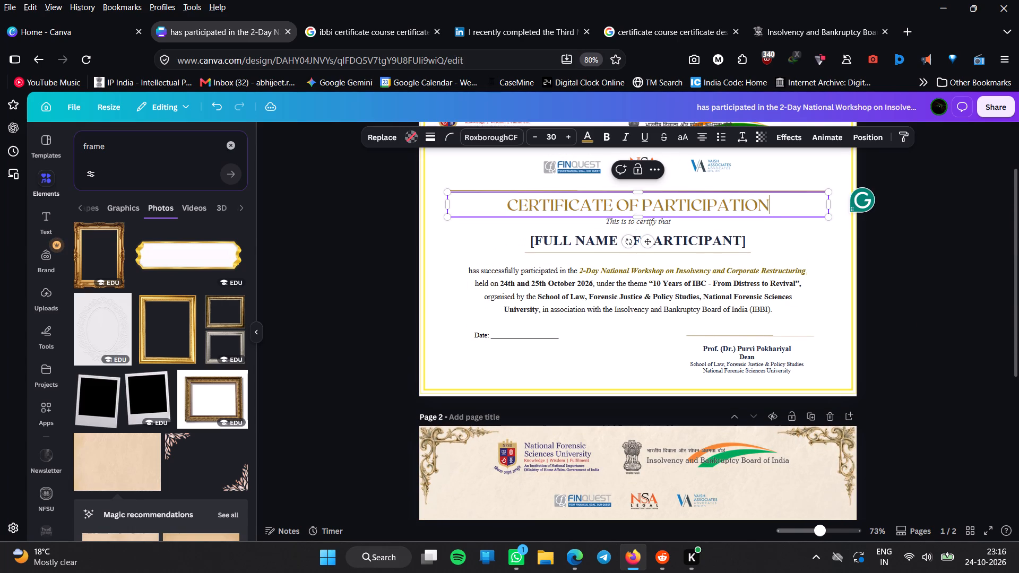
left_click(983, 262)
left_click(727, 197)
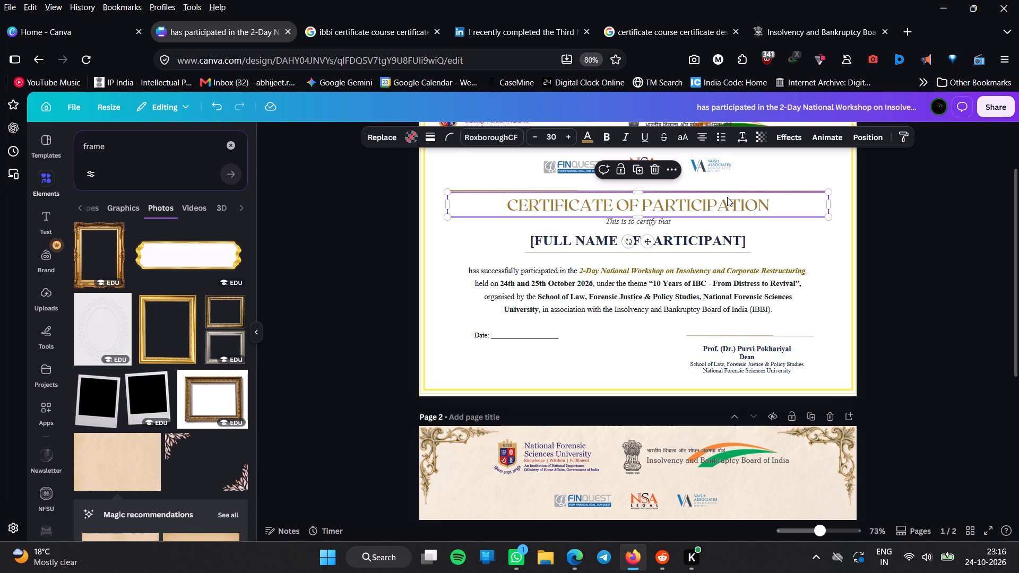
key("ctrl+c")
scroll(727, 197, "down", 2)
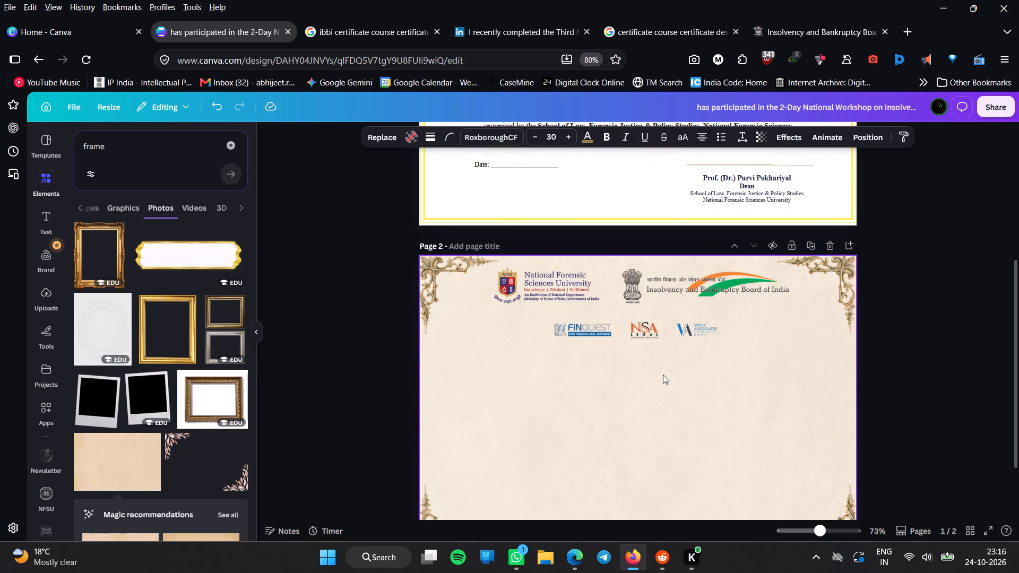
left_click(650, 401)
key("ctrl+v")
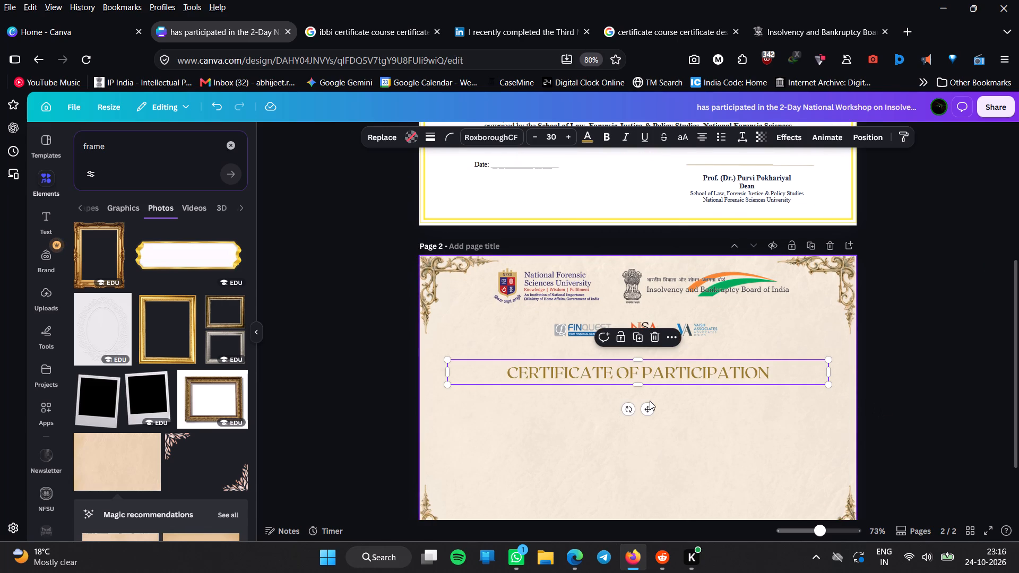
Move the CERTIFICATE OF PARTICIPATION heading on page 2 slightly higher, closer to the partner logos and still centred horizontally.
left_click_drag(649, 407, 649, 406)
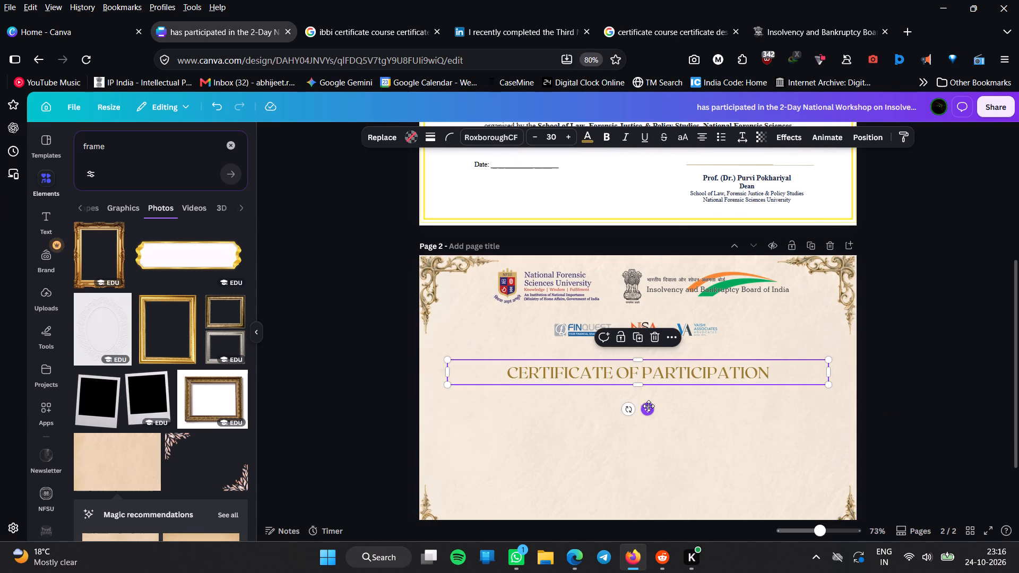
left_click_drag(649, 406, 649, 397)
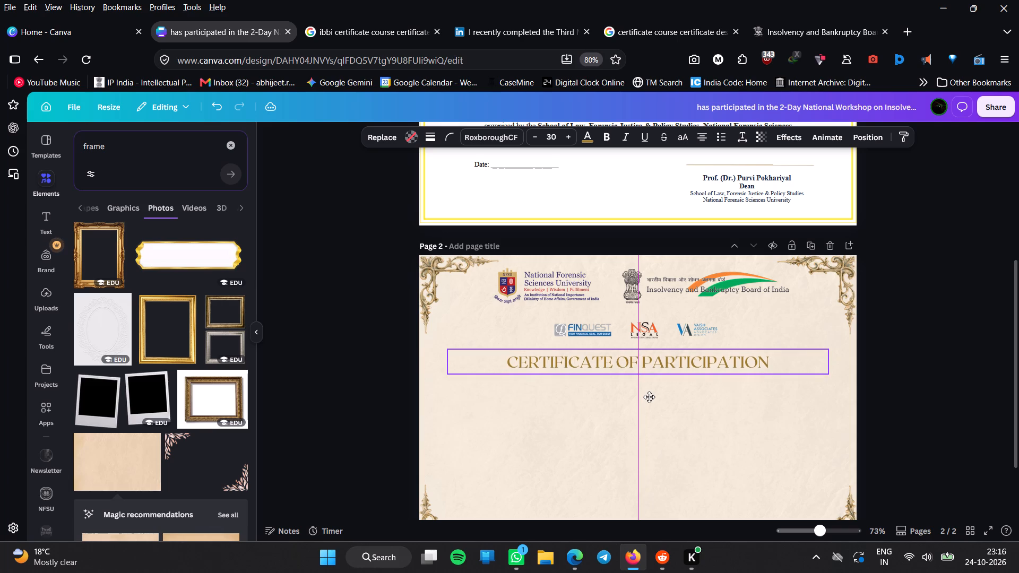
left_click_drag(649, 397, 650, 393)
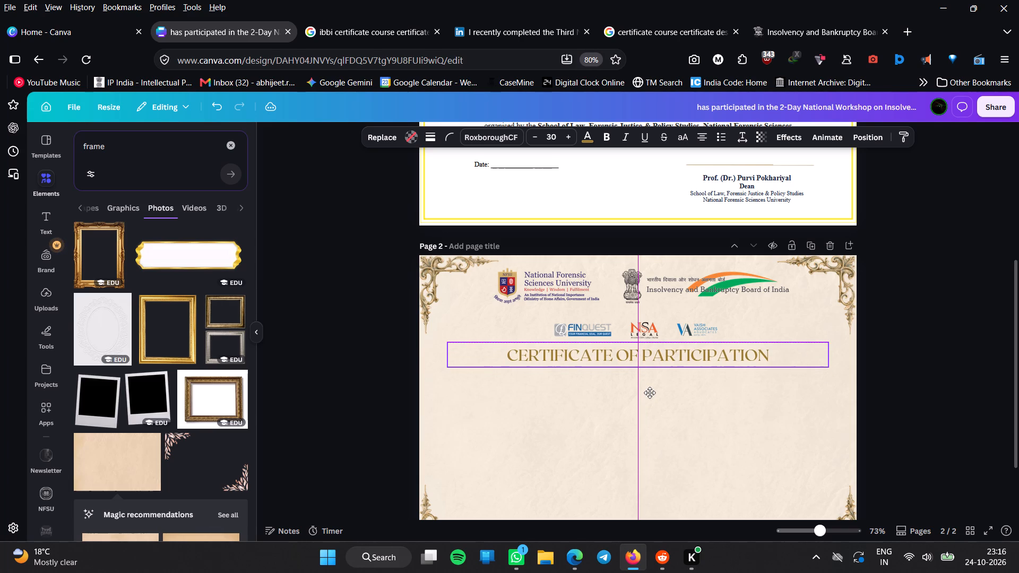
left_click_drag(650, 393, 650, 395)
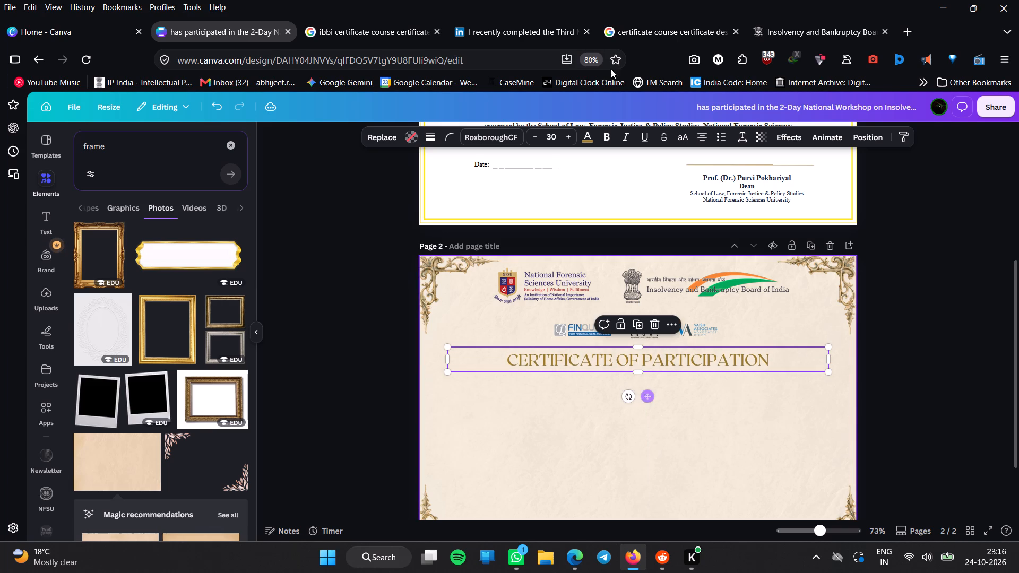
Examine the Competition Commission of India certificate designs among the "ibbi certificate course certificate" image results, then close the preview.
left_click(345, 28)
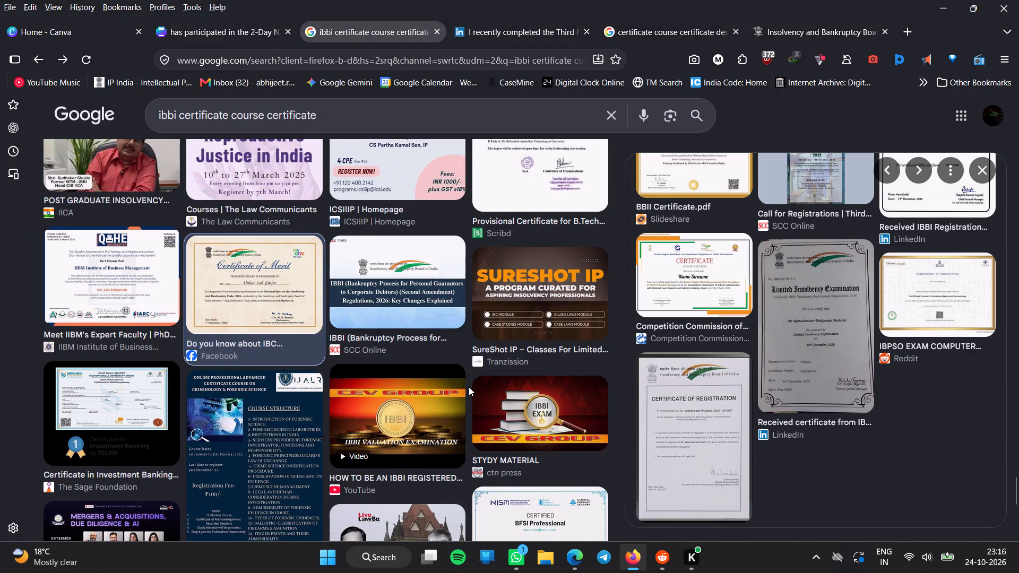
scroll(467, 387, "up", 4)
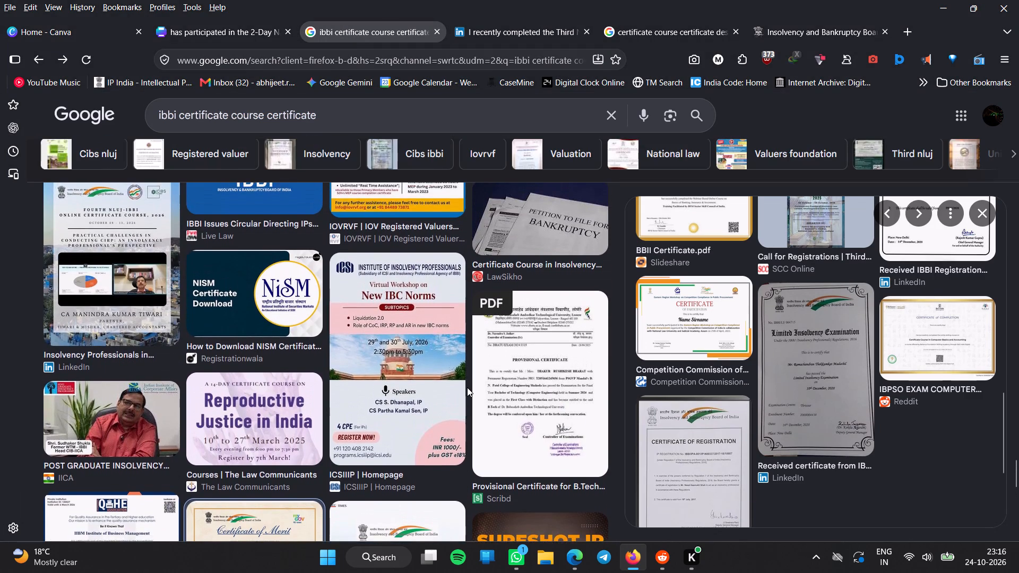
scroll(467, 387, "down", 1)
left_click(658, 294)
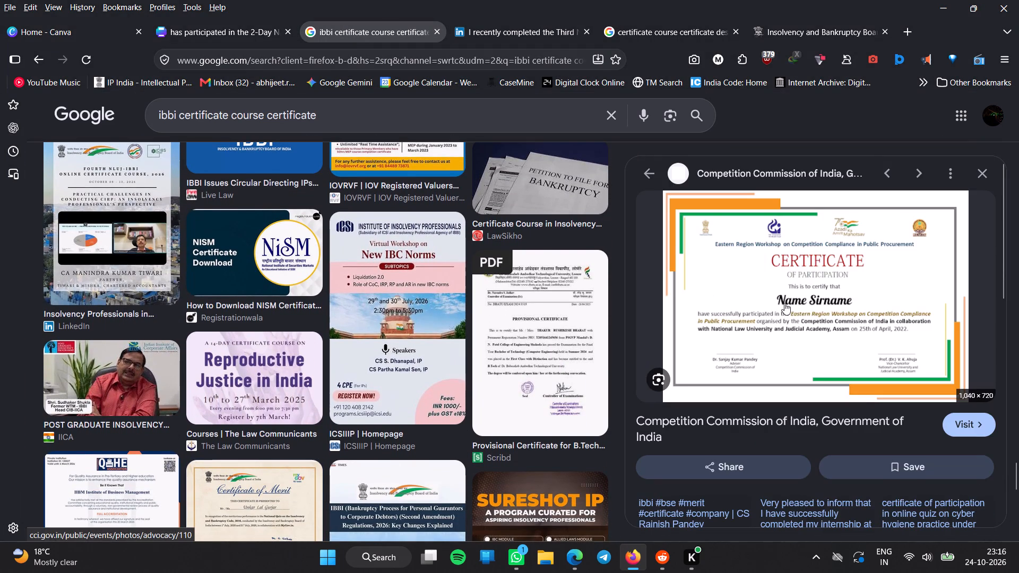
scroll(784, 303, "down", 3)
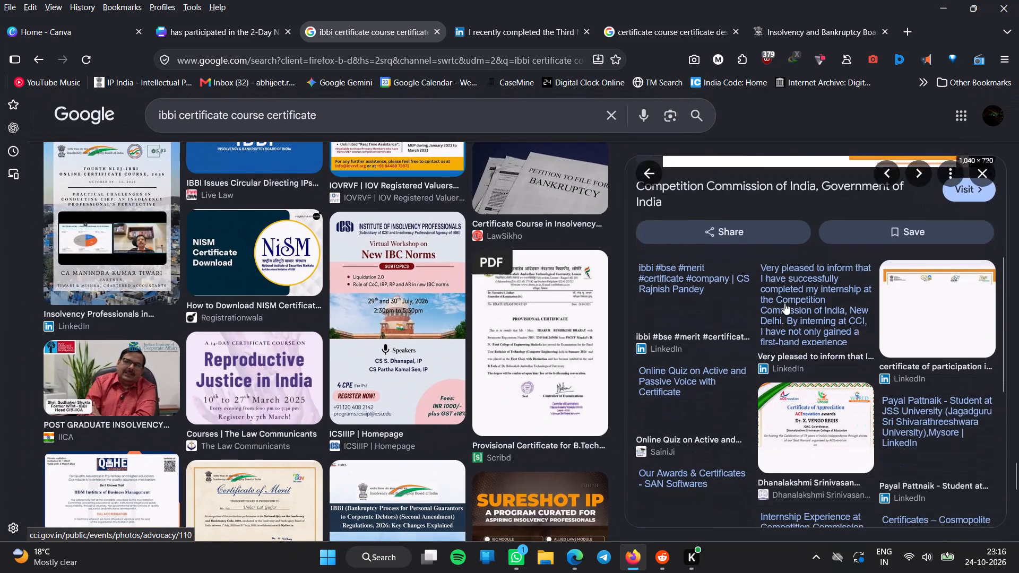
scroll(784, 303, "down", 1)
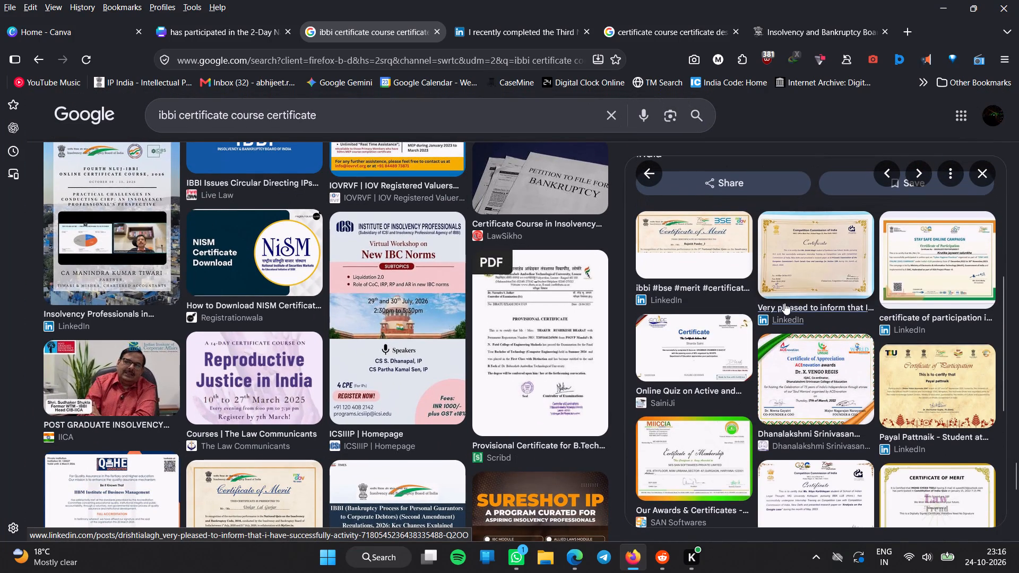
scroll(784, 303, "down", 1)
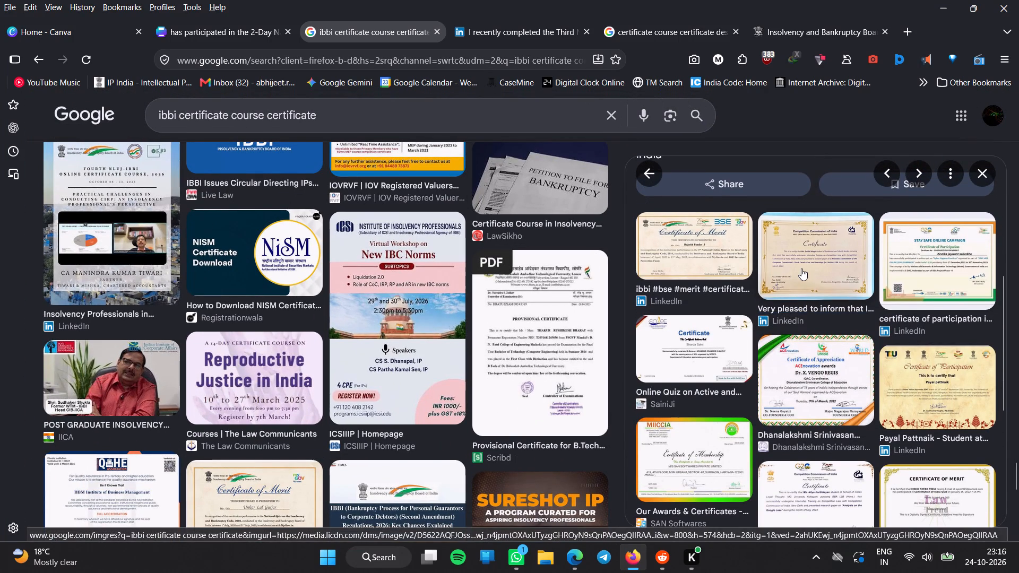
left_click(801, 268)
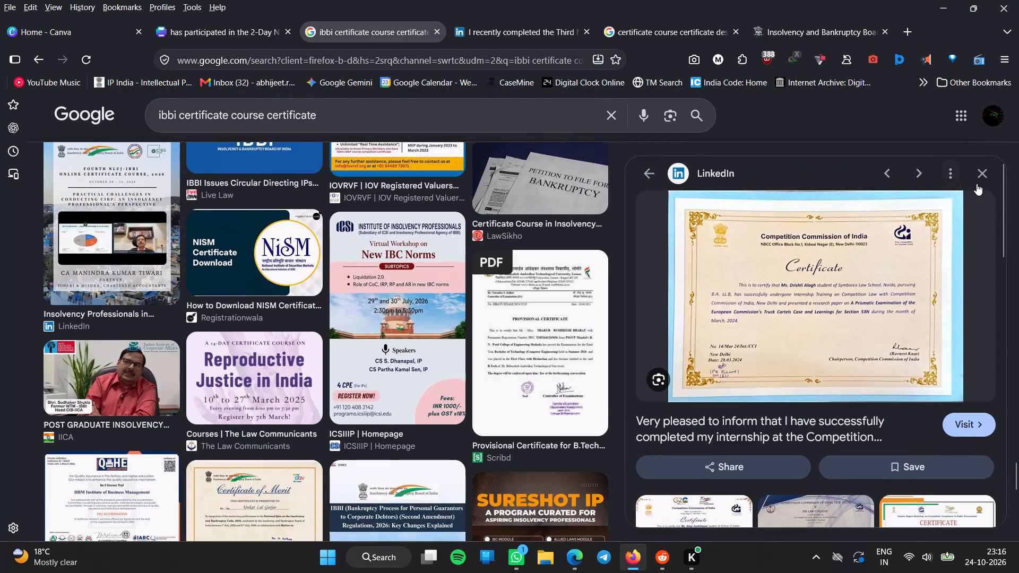
left_click(982, 183)
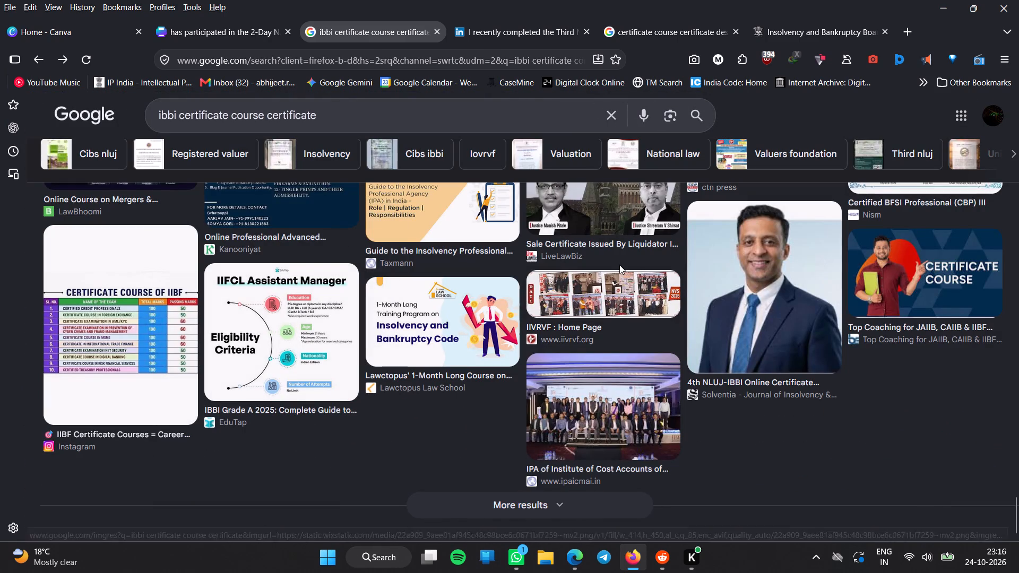
Locate the IBBI Certificate of Merit in the image results and examine the related certificate designs.
key("ctrl+z")
key("ctrl+z")
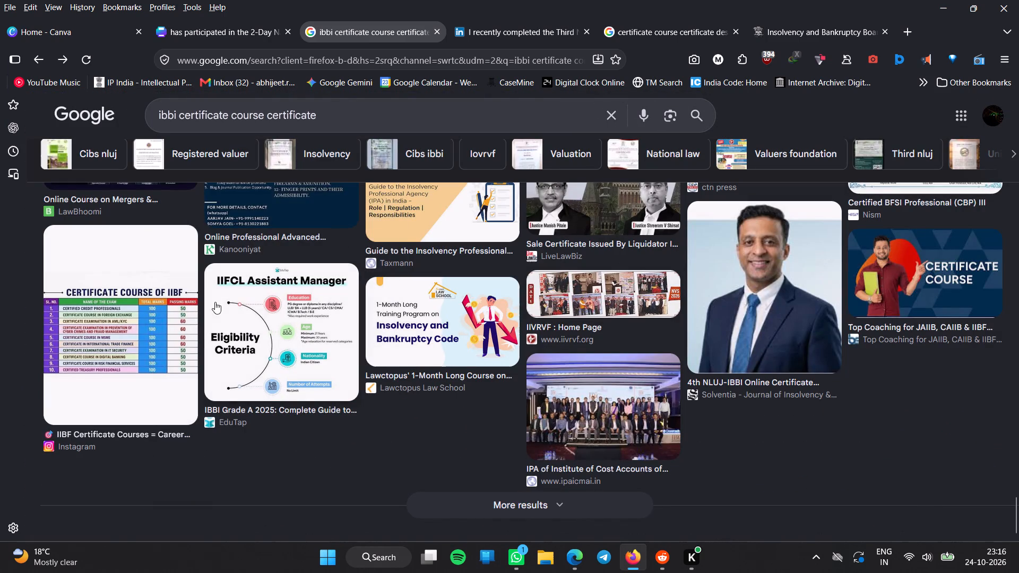
scroll(184, 299, "up", 10)
scroll(184, 299, "down", 5)
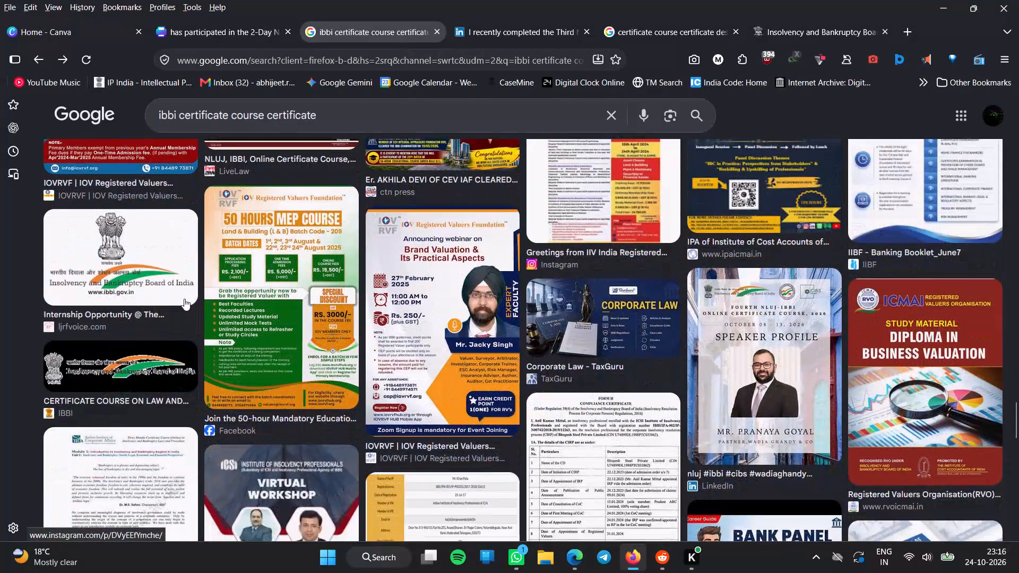
scroll(184, 299, "down", 4)
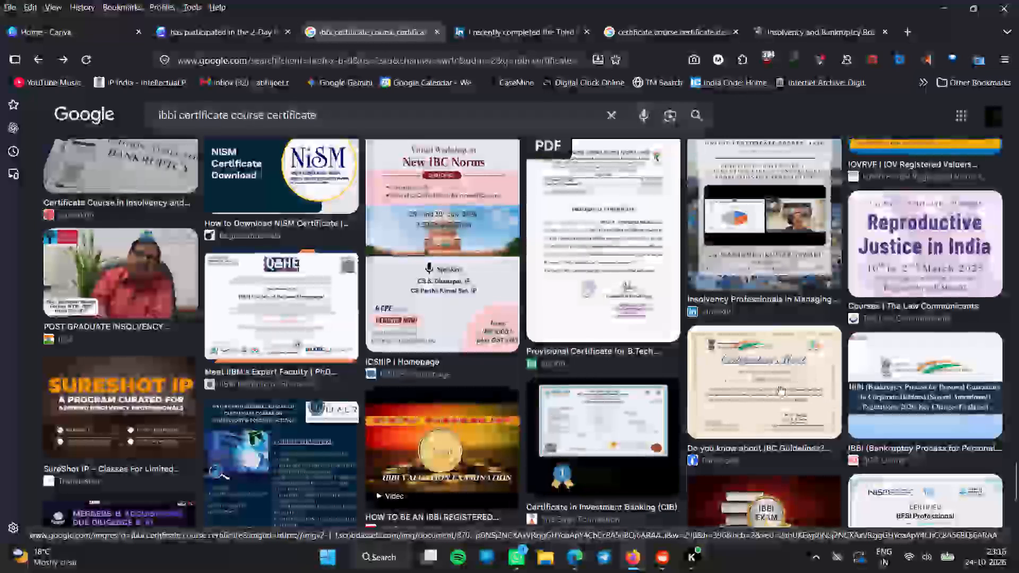
left_click(768, 383)
scroll(768, 383, "down", 1)
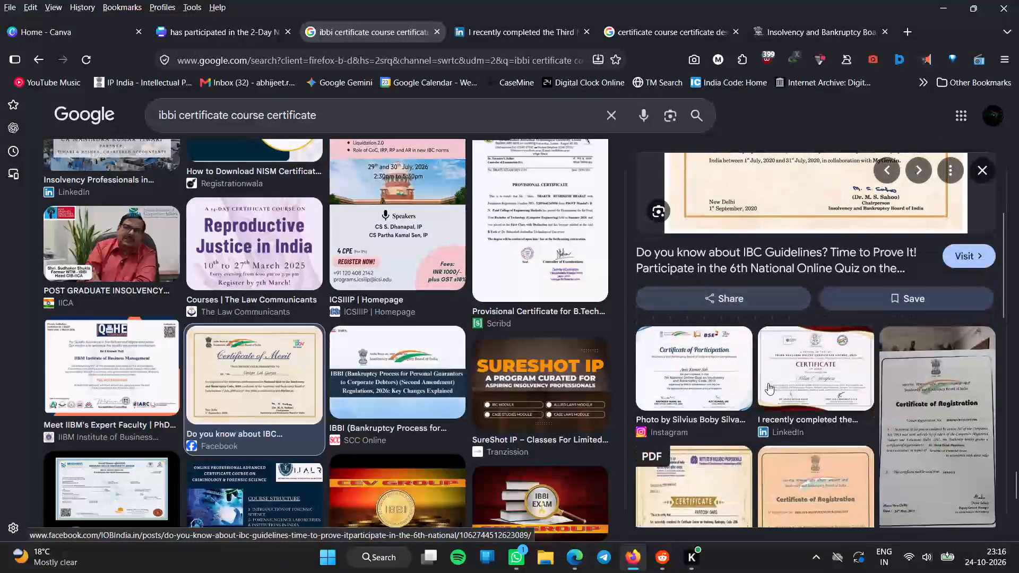
scroll(768, 383, "down", 1)
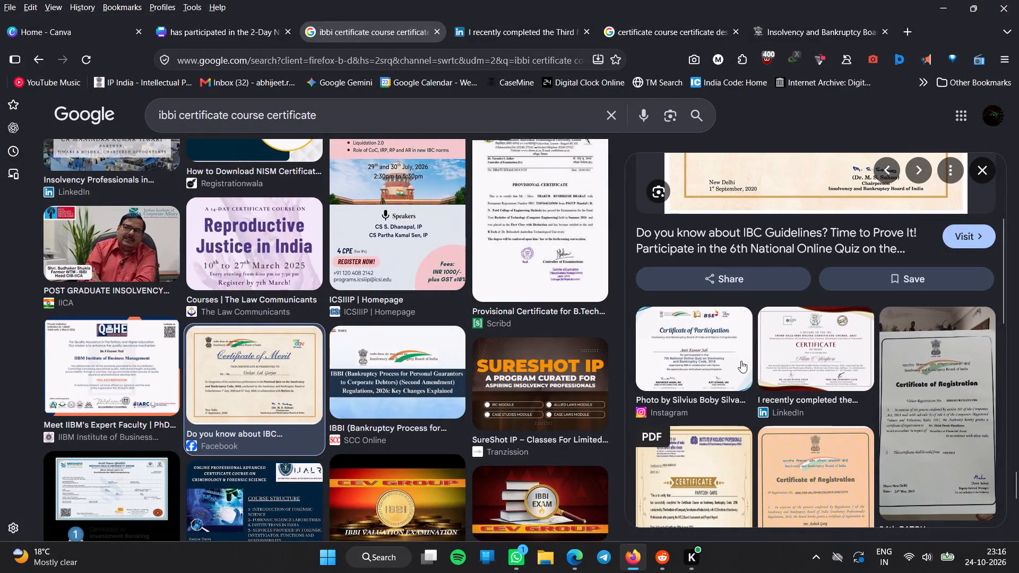
scroll(746, 345, "down", 4)
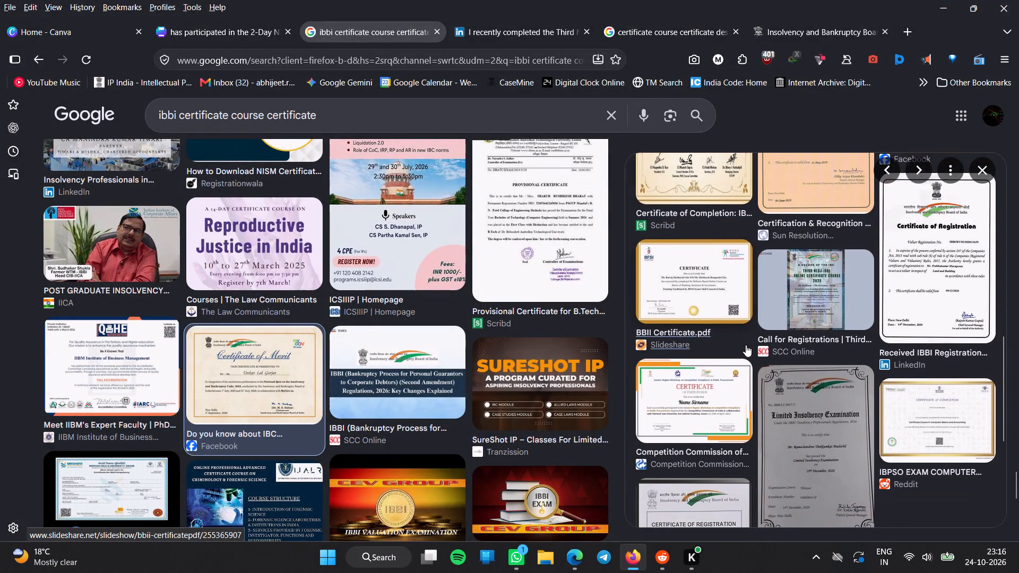
scroll(746, 345, "down", 1)
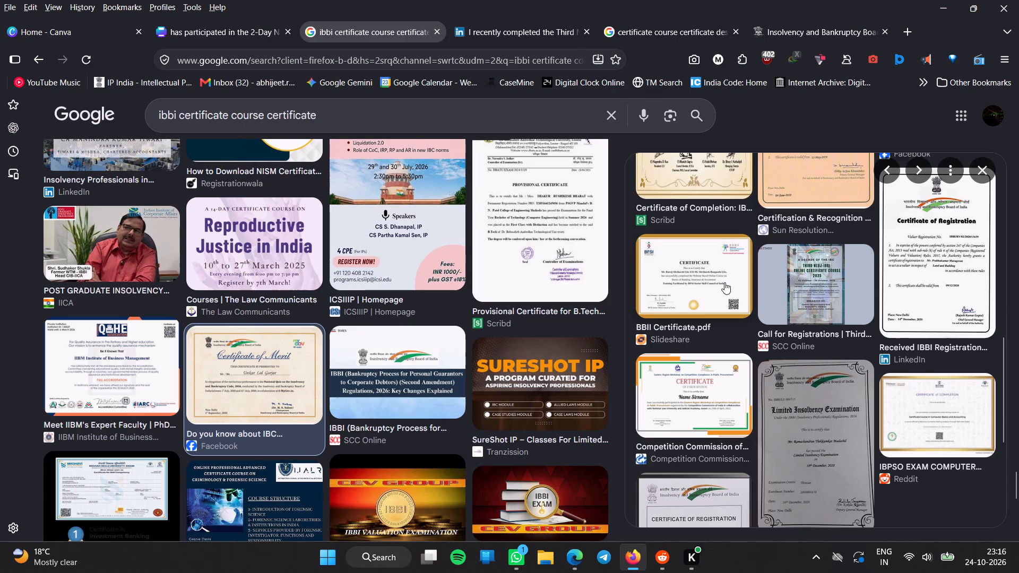
scroll(724, 282, "up", 1)
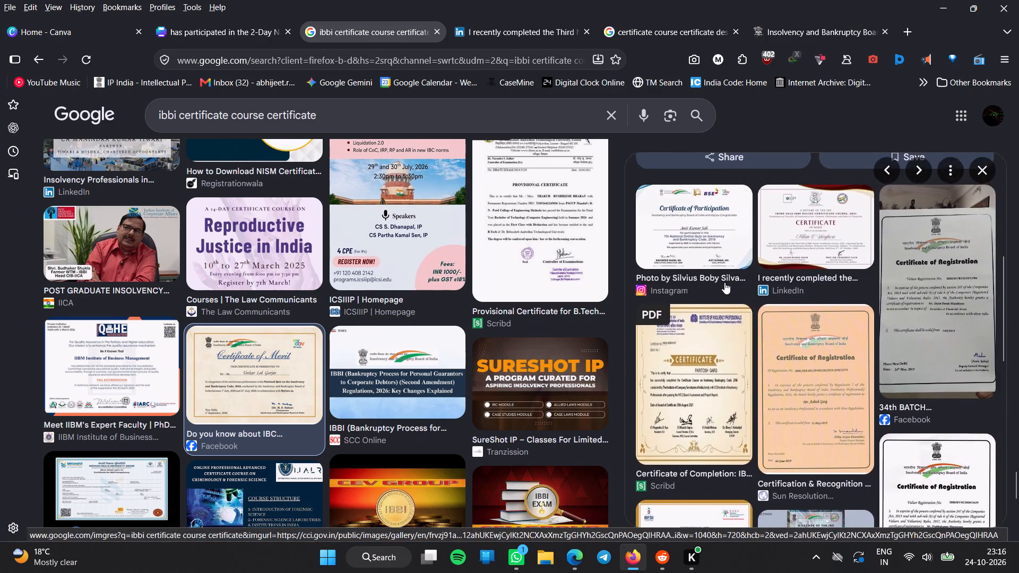
scroll(724, 282, "up", 1)
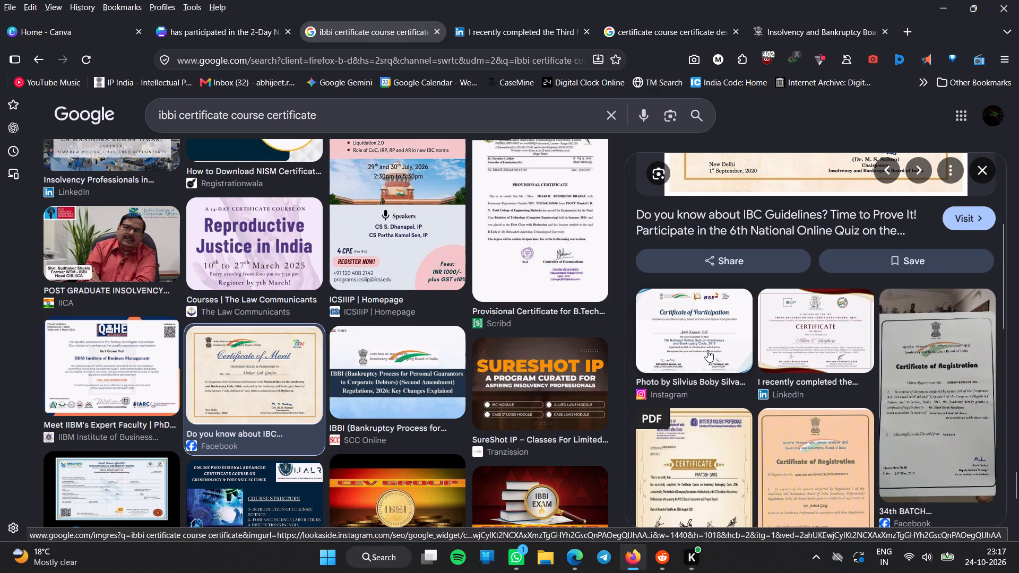
Examine the related IBBI Certificate of Participation designs, enlarging the National Online Quiz one to study its layout and heading.
left_click(707, 350)
scroll(786, 459, "down", 3)
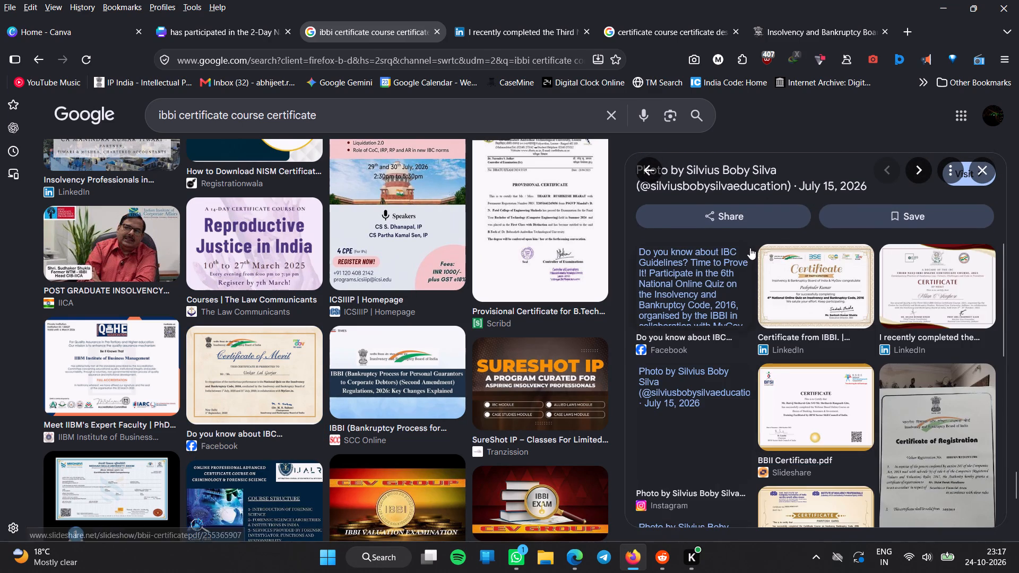
left_click(782, 284)
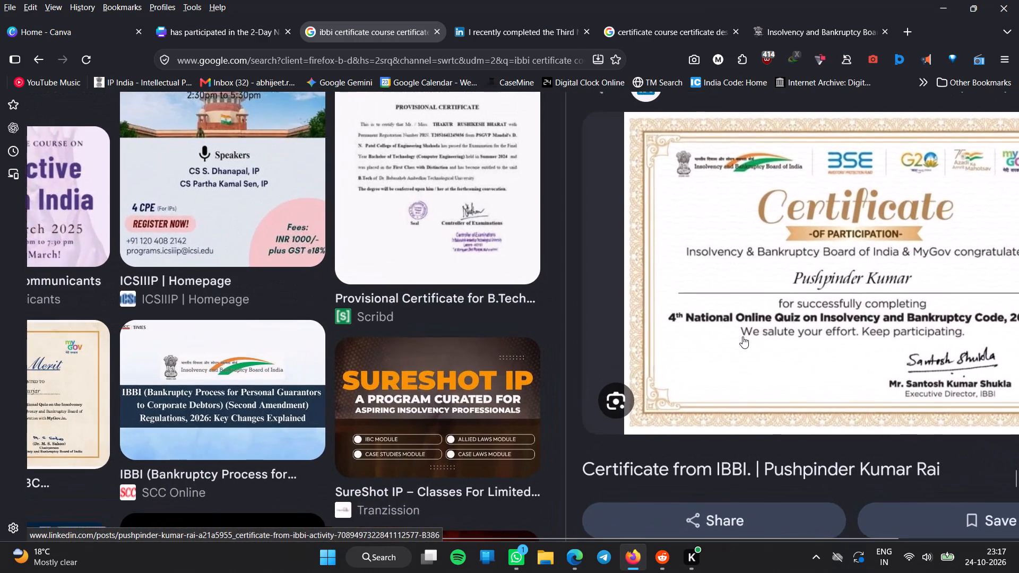
scroll(742, 336, "left", 3)
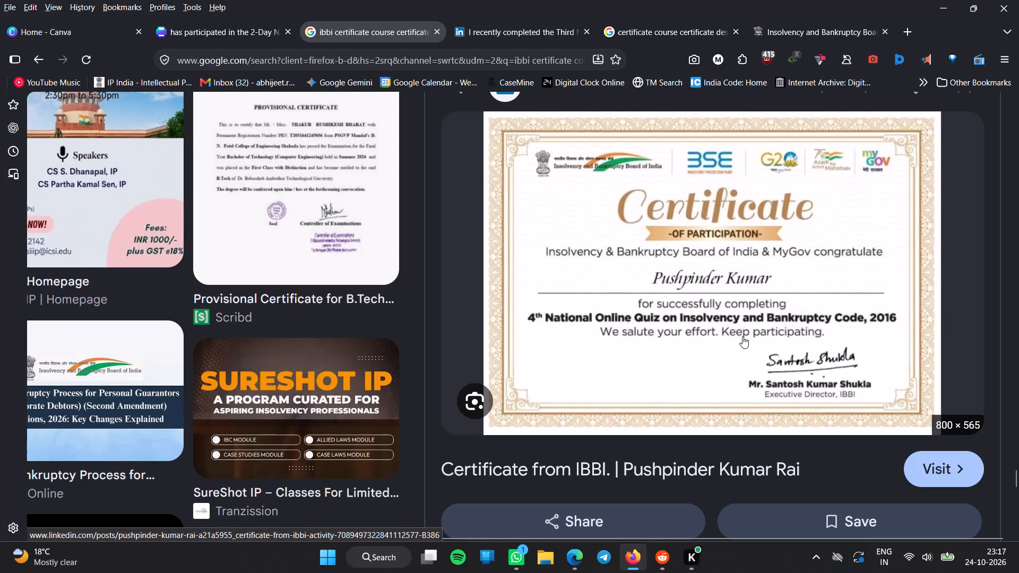
scroll(742, 336, "up", 1)
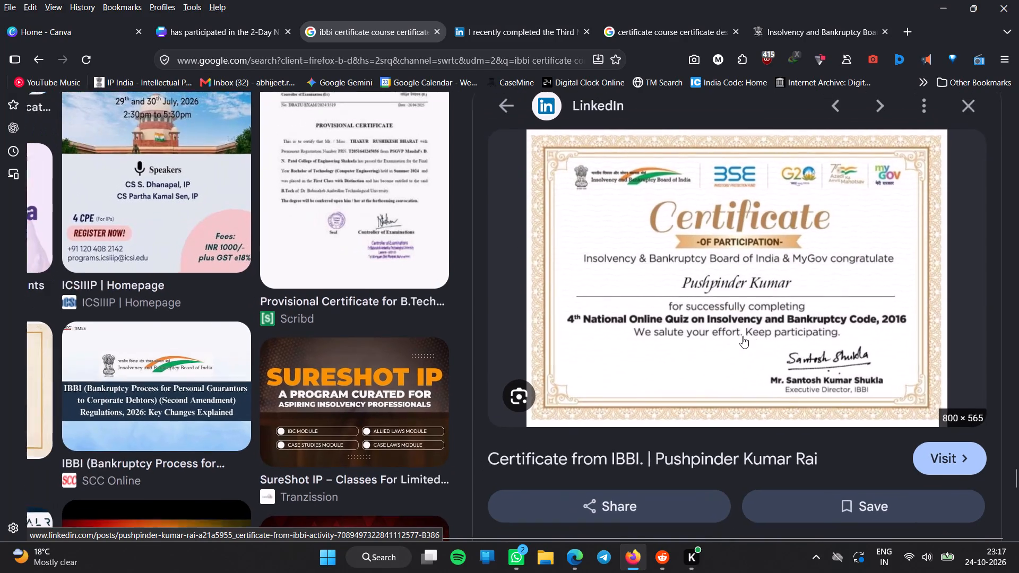
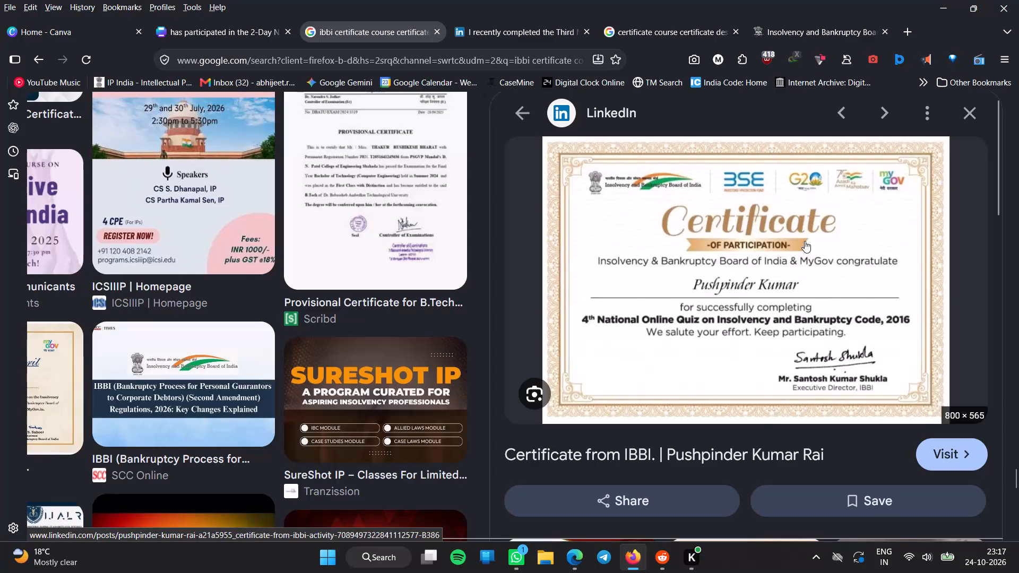
Copy the image of the IBBI National Online Quiz Certificate of Participation from the enlarged search result.
left_click(805, 241)
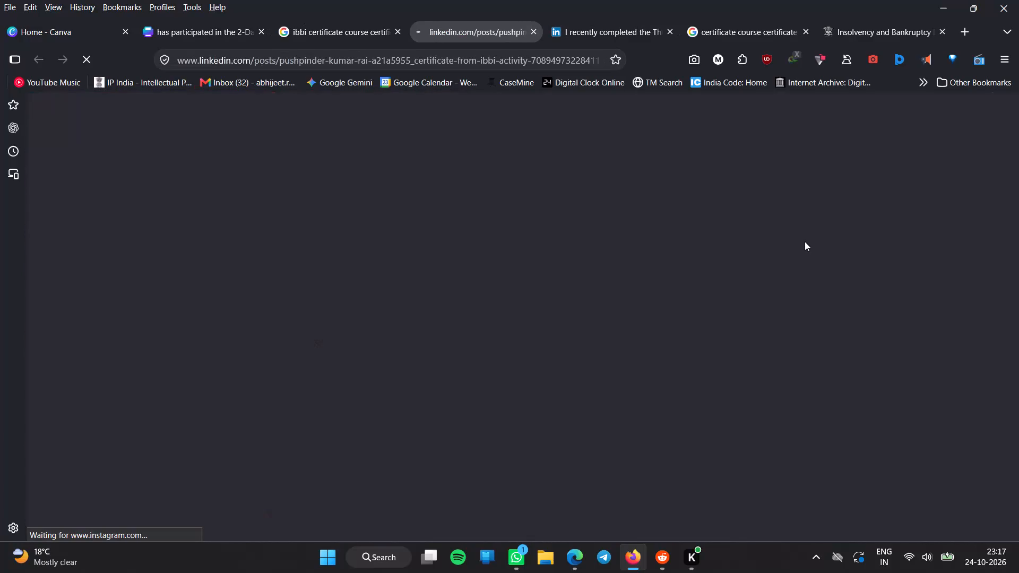
left_click(328, 36)
right_click(773, 293)
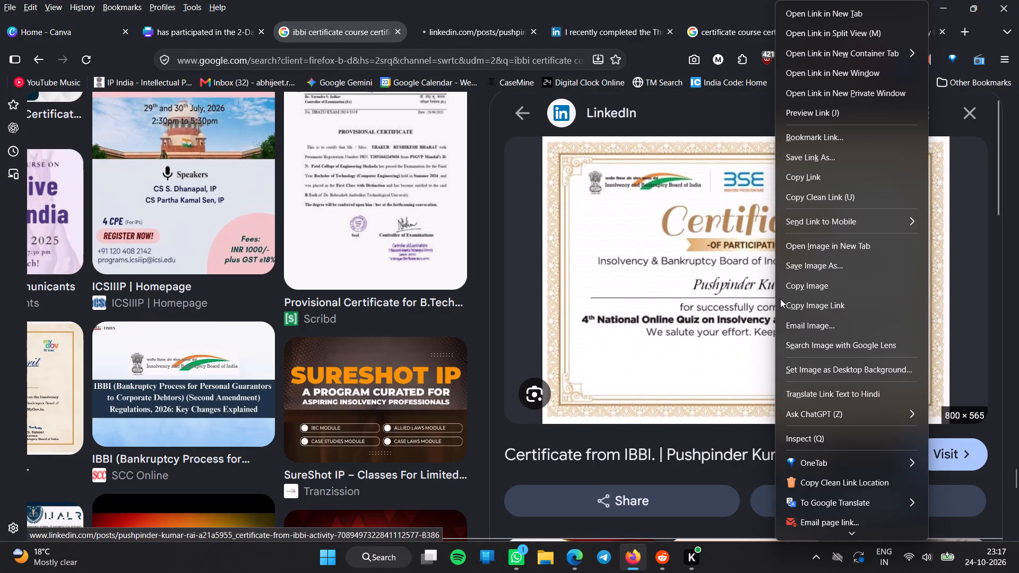
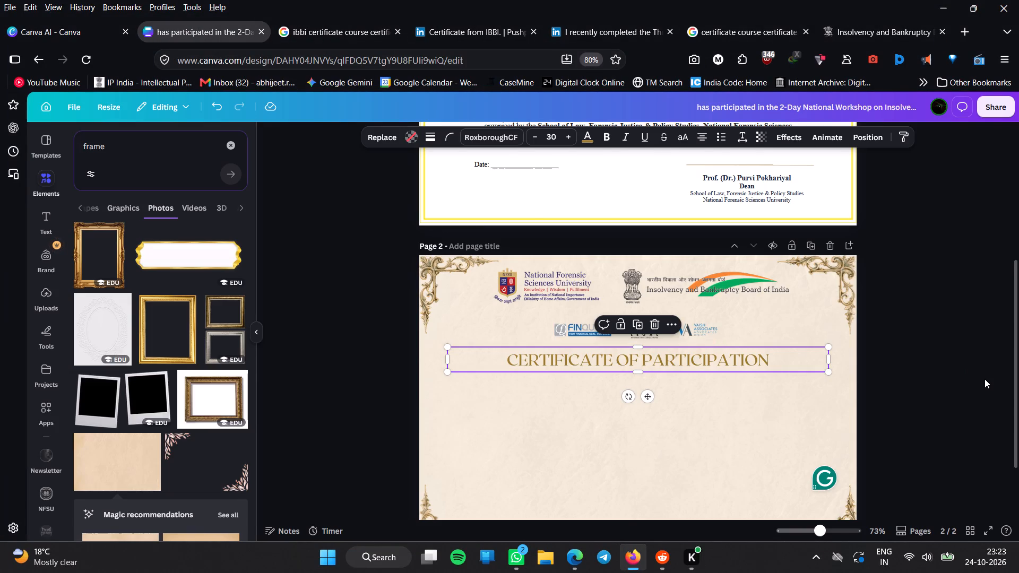
scroll(985, 379, "up", 6)
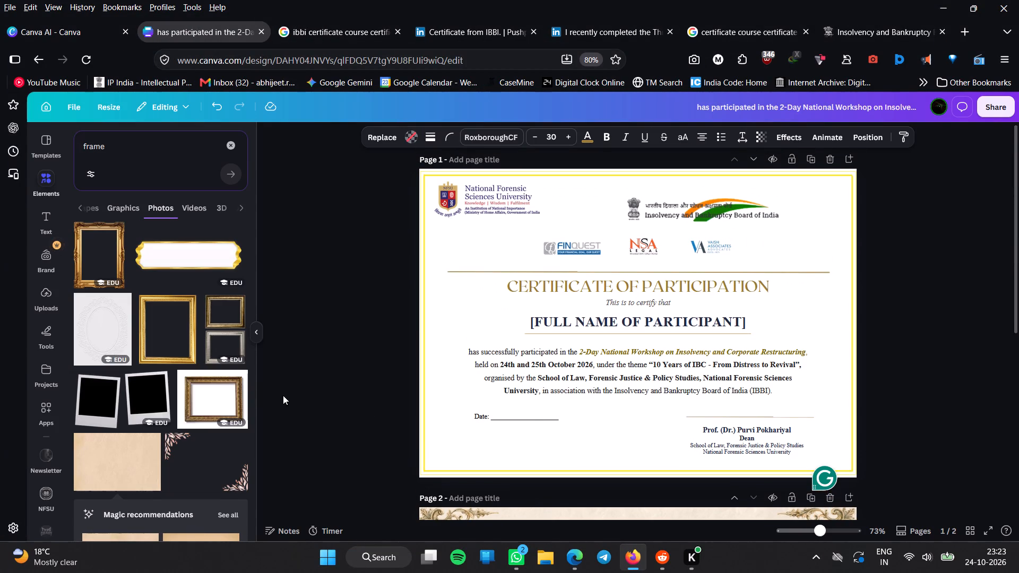
scroll(143, 422, "down", 6)
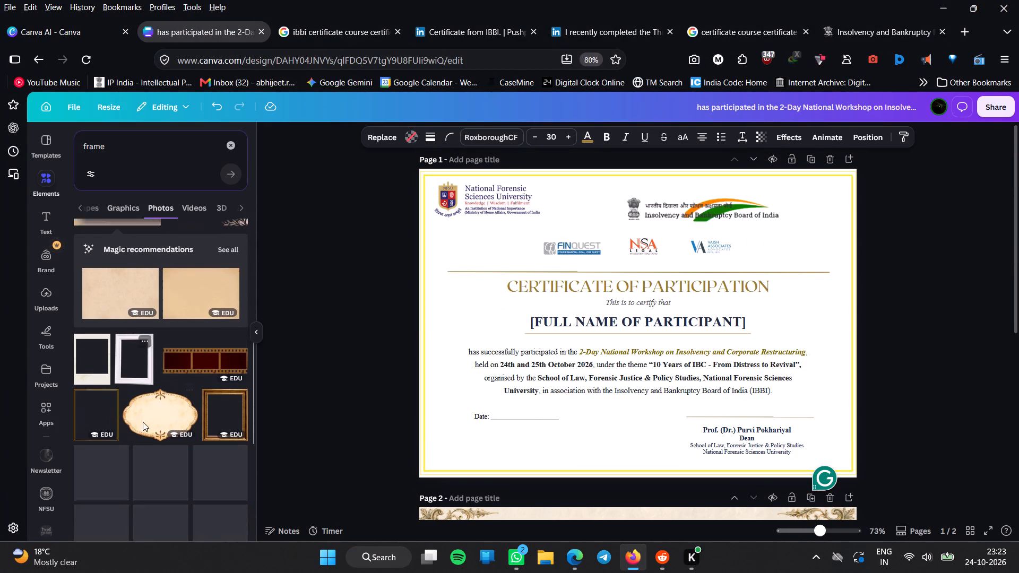
scroll(143, 422, "down", 1)
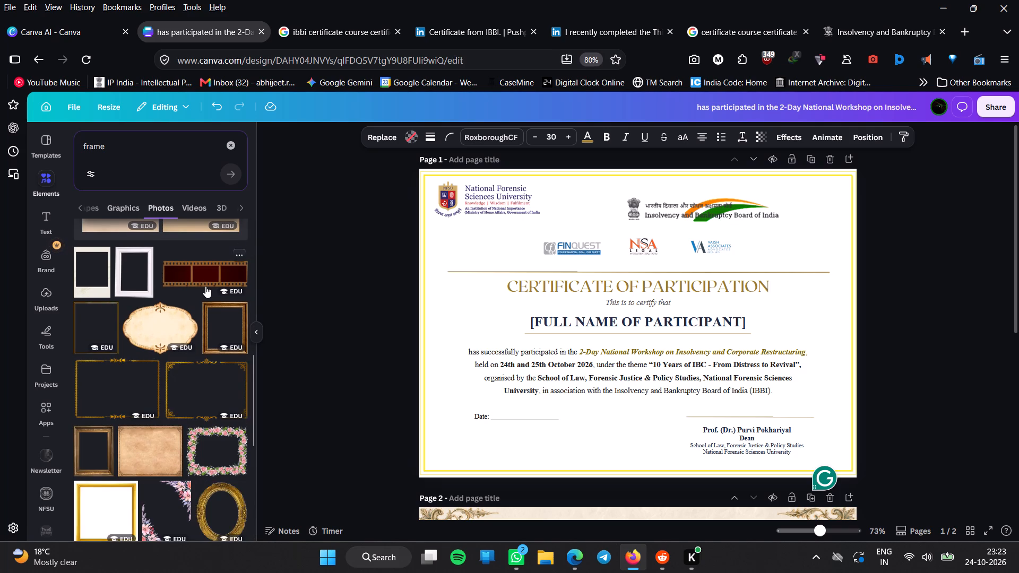
scroll(205, 286, "down", 1)
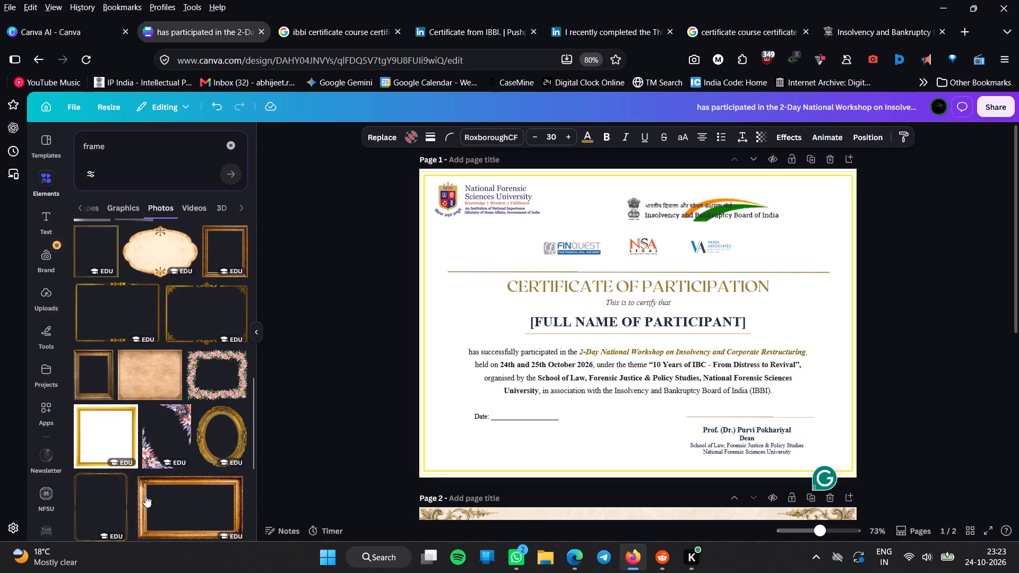
scroll(160, 441, "down", 4)
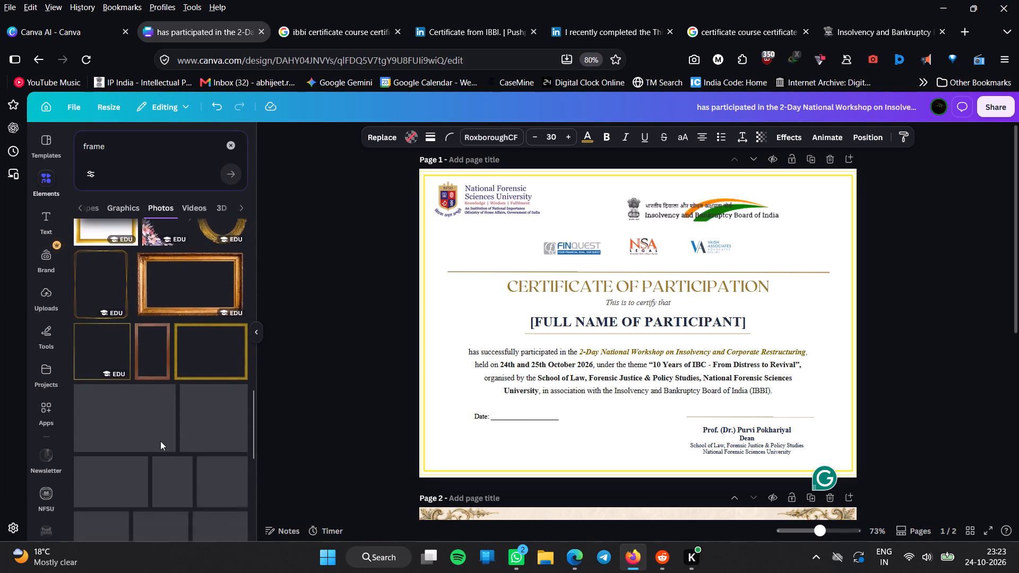
scroll(160, 441, "down", 2)
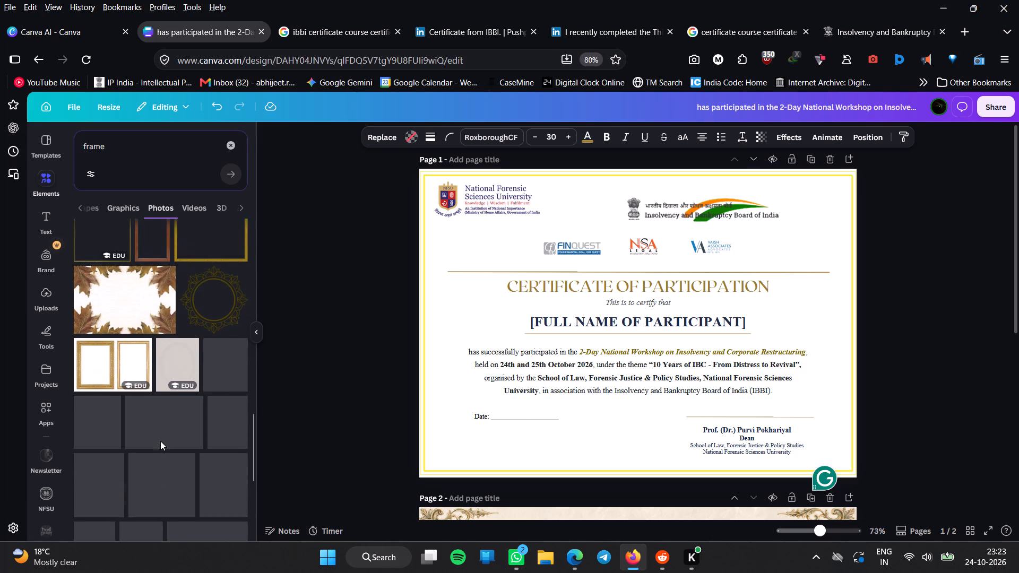
scroll(160, 441, "down", 1)
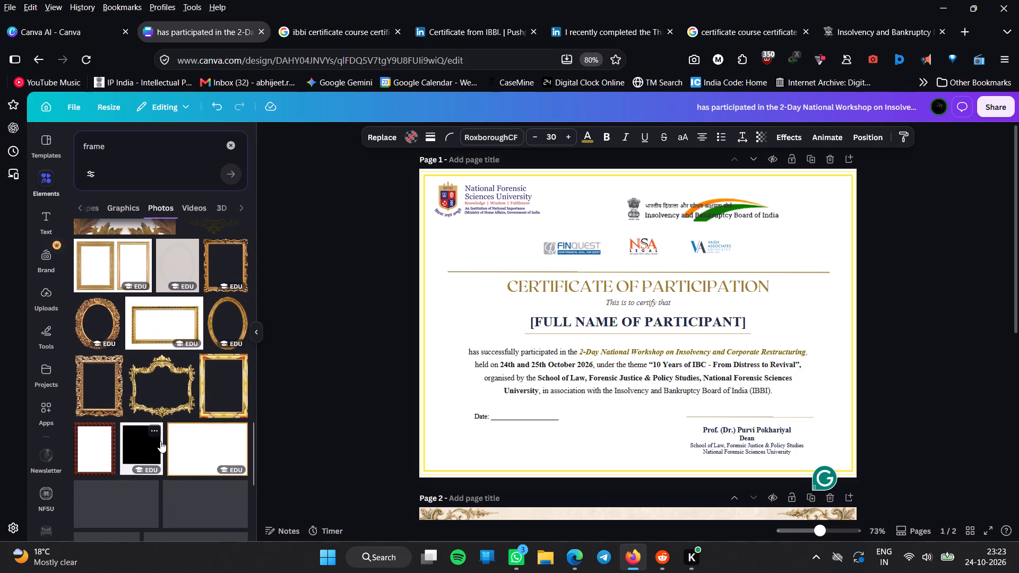
scroll(160, 441, "down", 2)
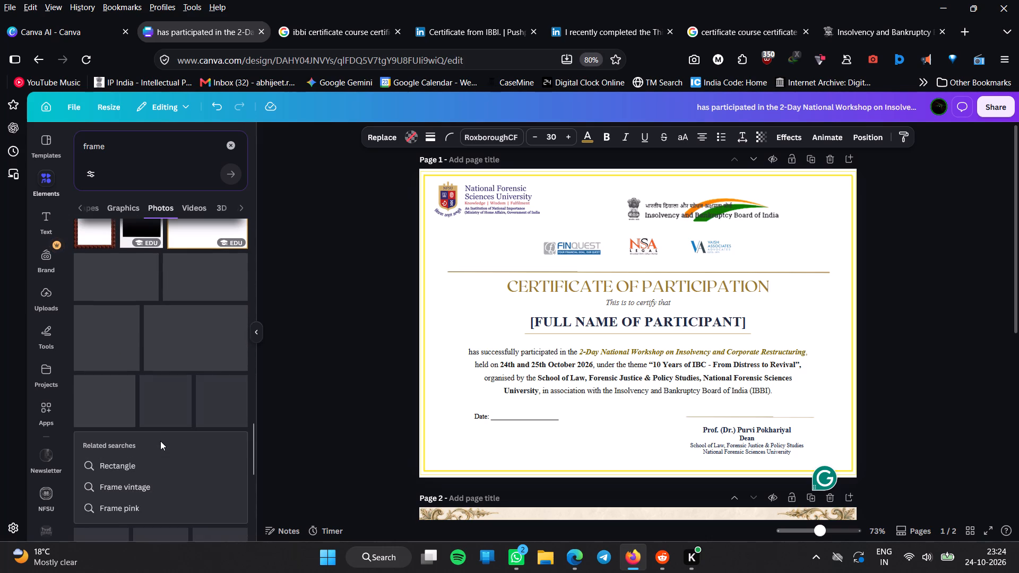
scroll(160, 441, "down", 2)
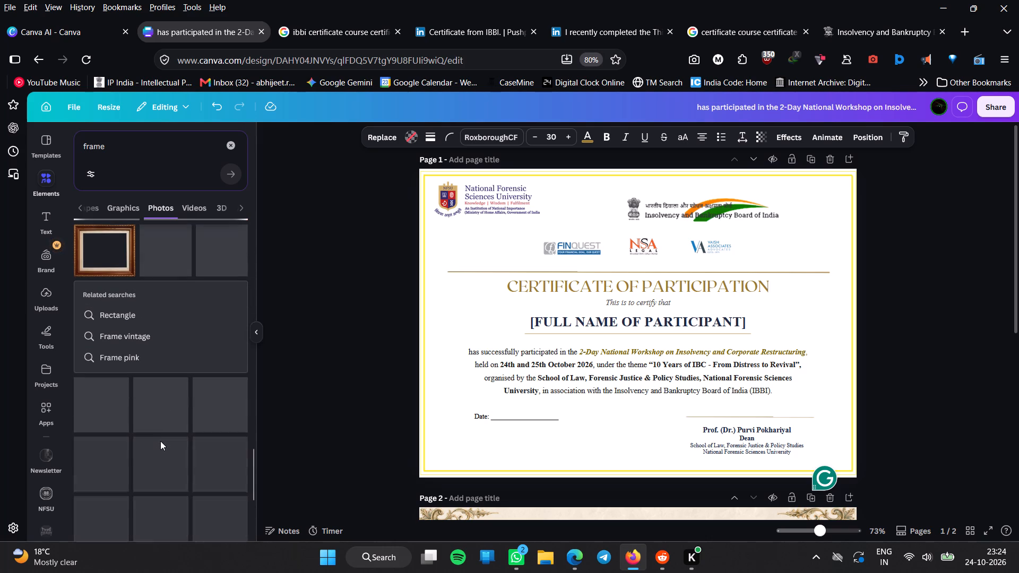
scroll(160, 441, "down", 1)
scroll(160, 441, "up", 1)
scroll(160, 441, "down", 1)
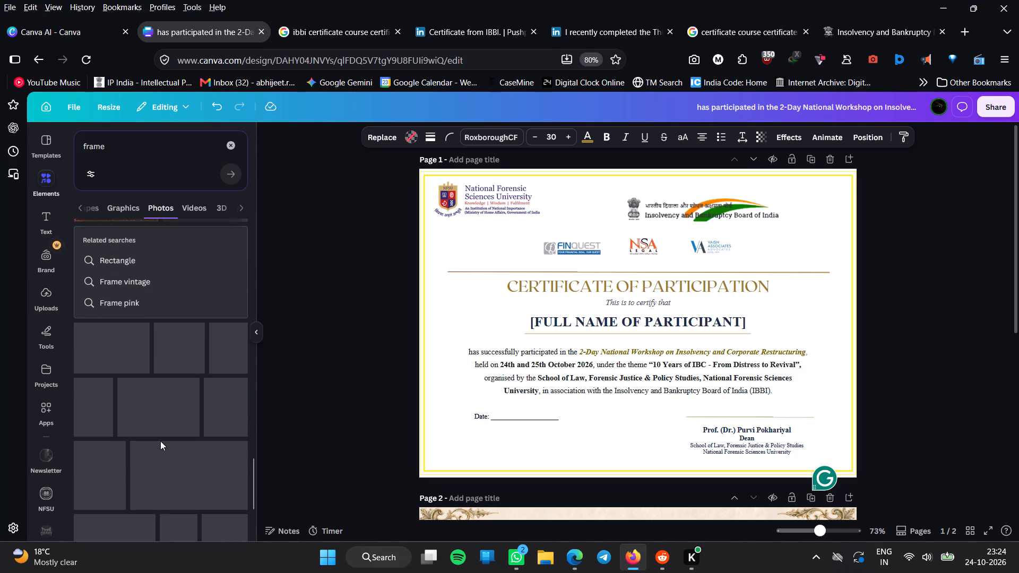
scroll(160, 441, "down", 1)
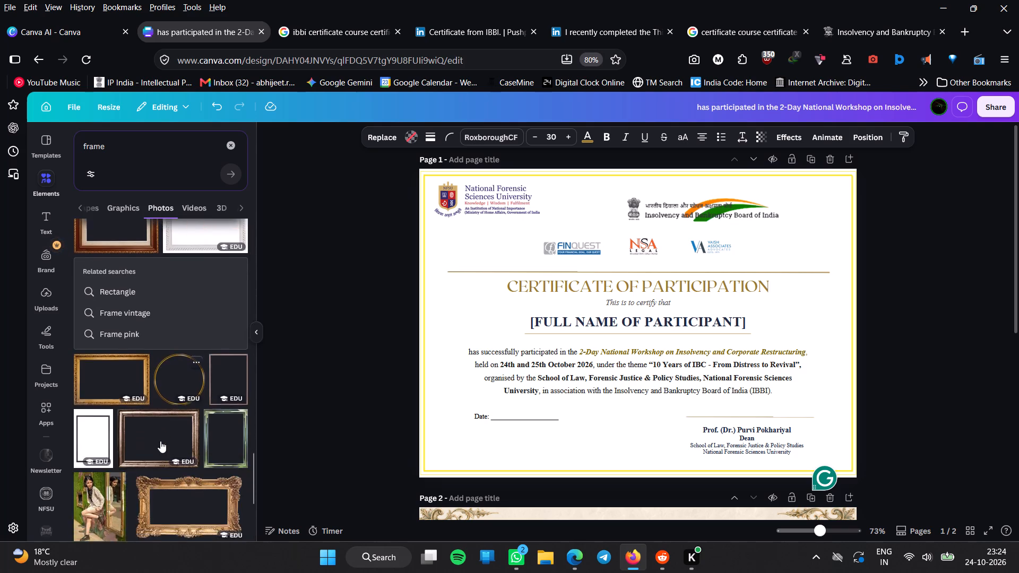
scroll(160, 441, "down", 2)
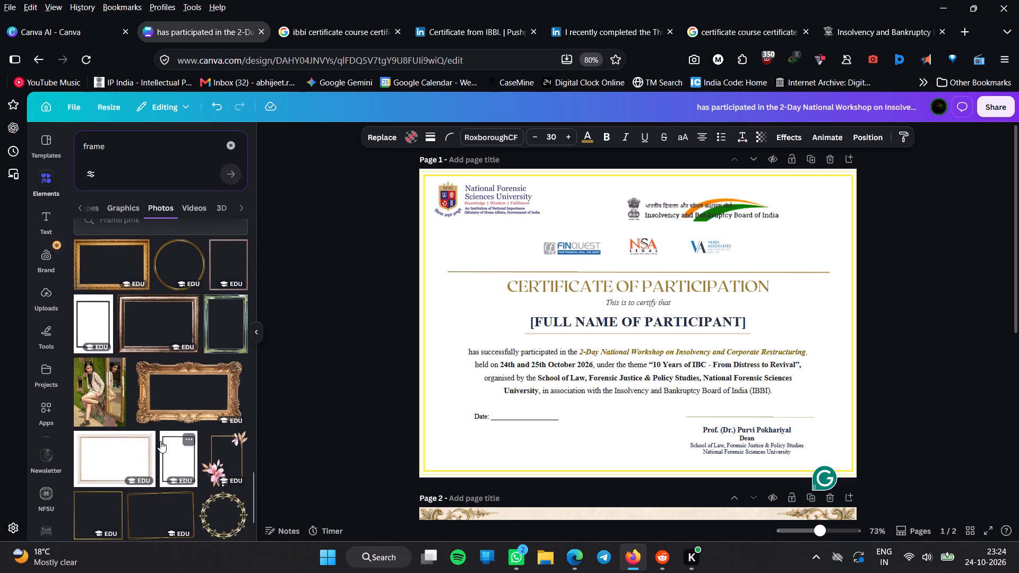
scroll(160, 441, "down", 2)
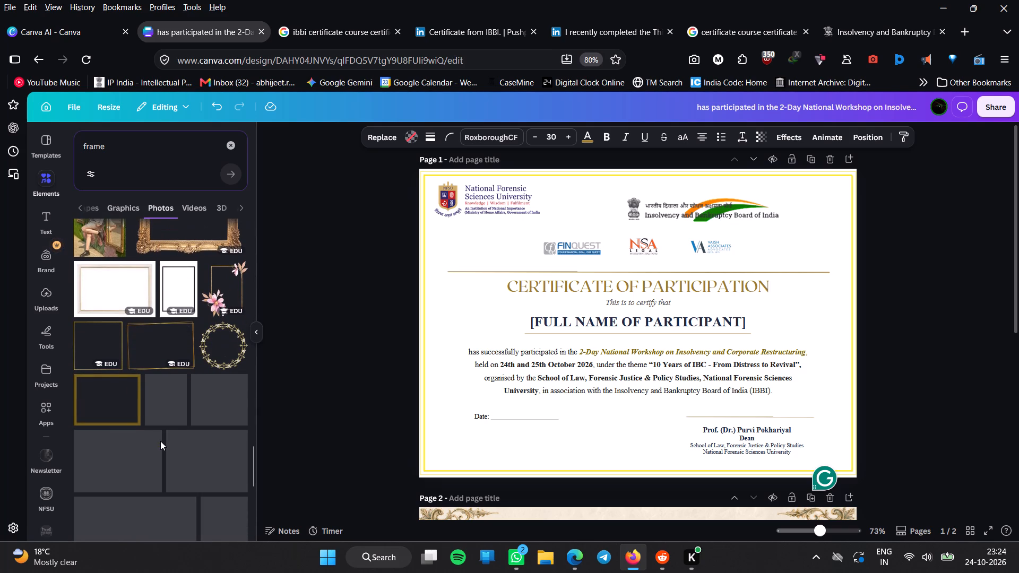
scroll(160, 441, "down", 2)
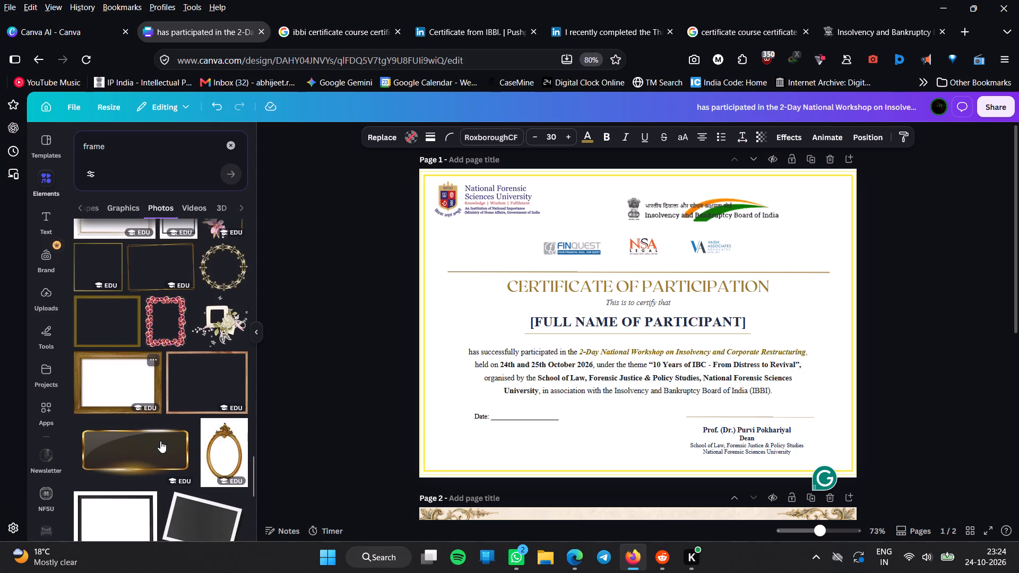
scroll(160, 441, "down", 2)
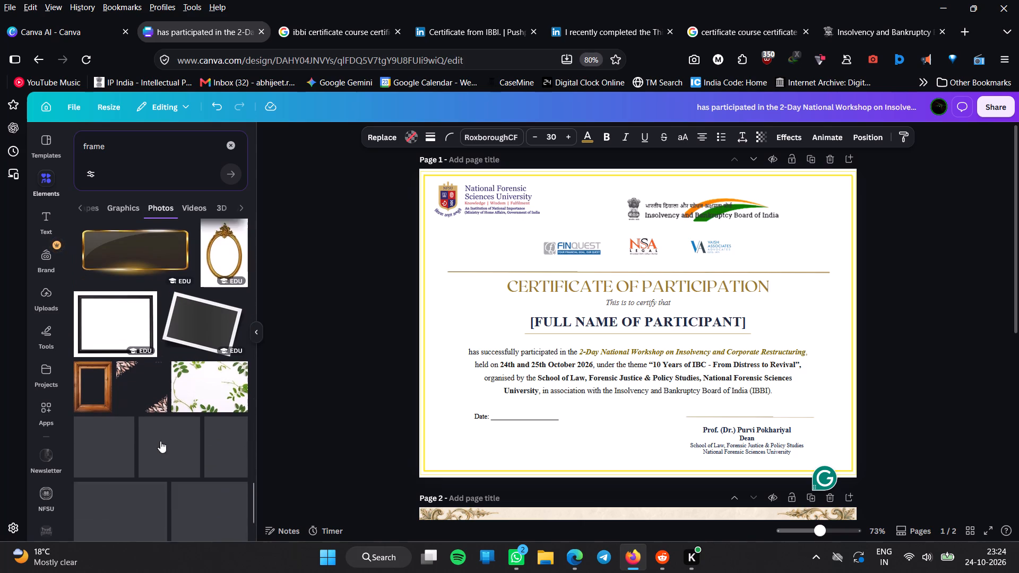
scroll(160, 441, "down", 3)
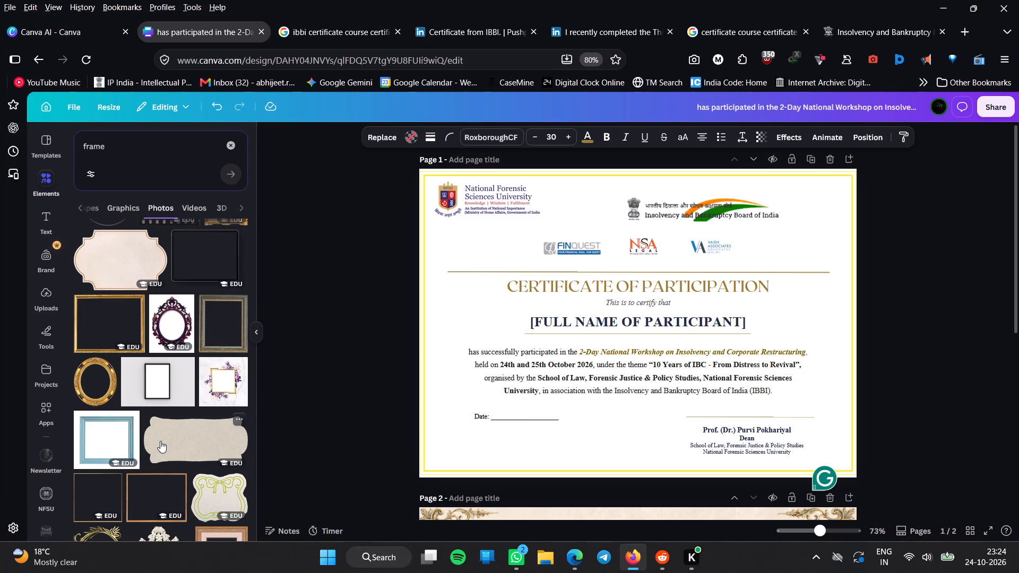
scroll(145, 417, "down", 2)
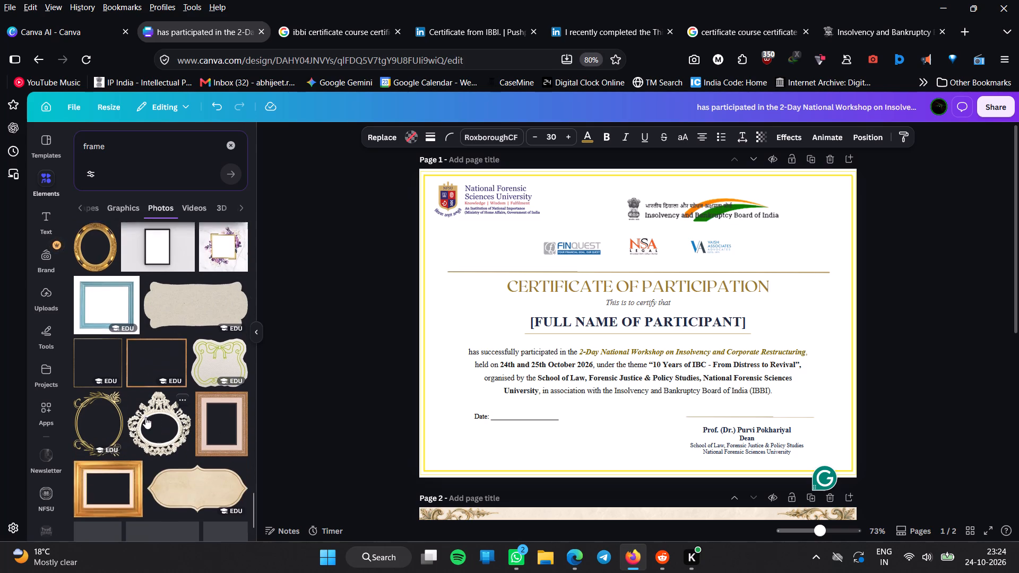
scroll(145, 417, "down", 3)
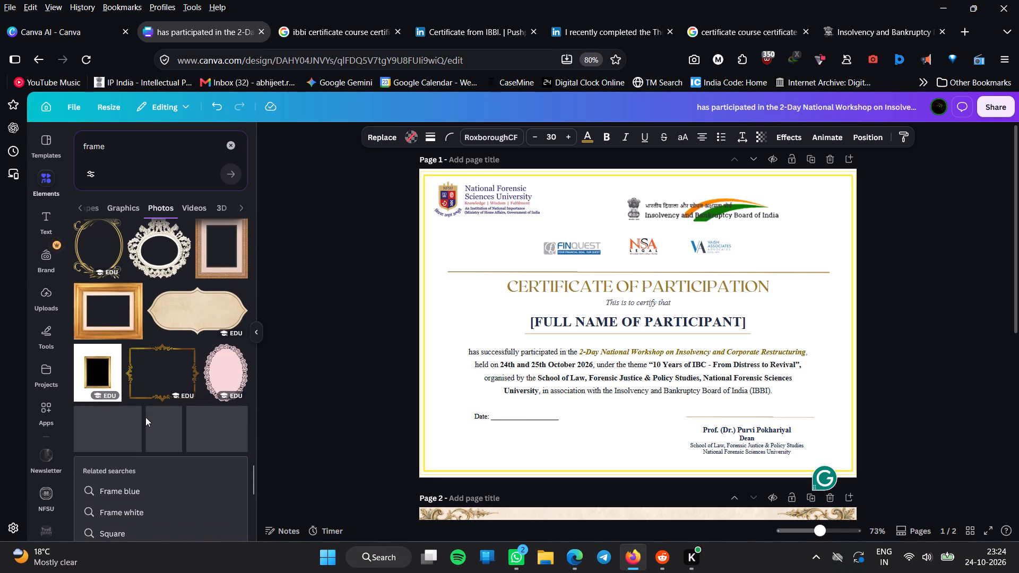
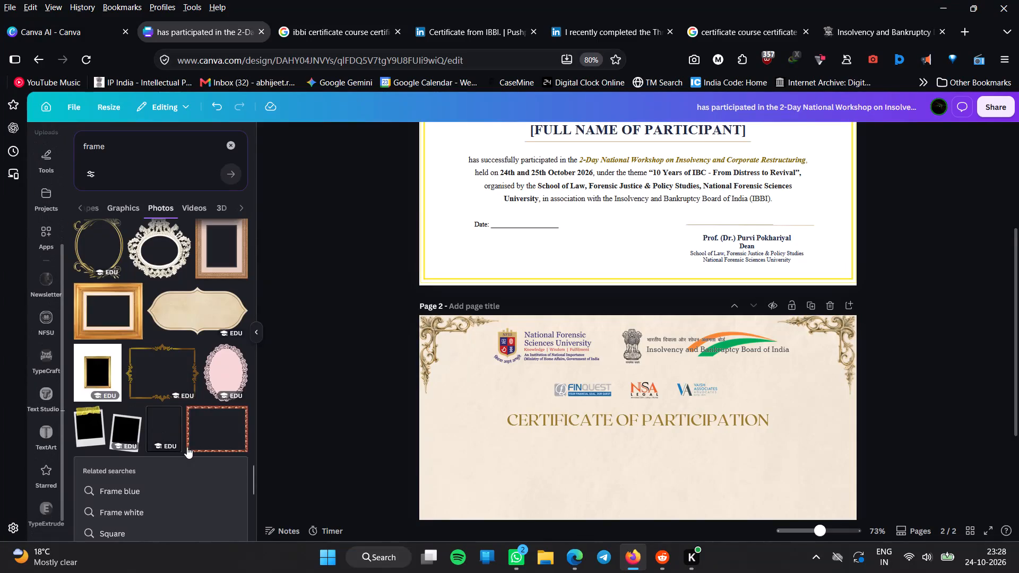
Browse further through the "frame" photo results for an ornate border suited to the page 2 certificate.
scroll(187, 448, "down", 4)
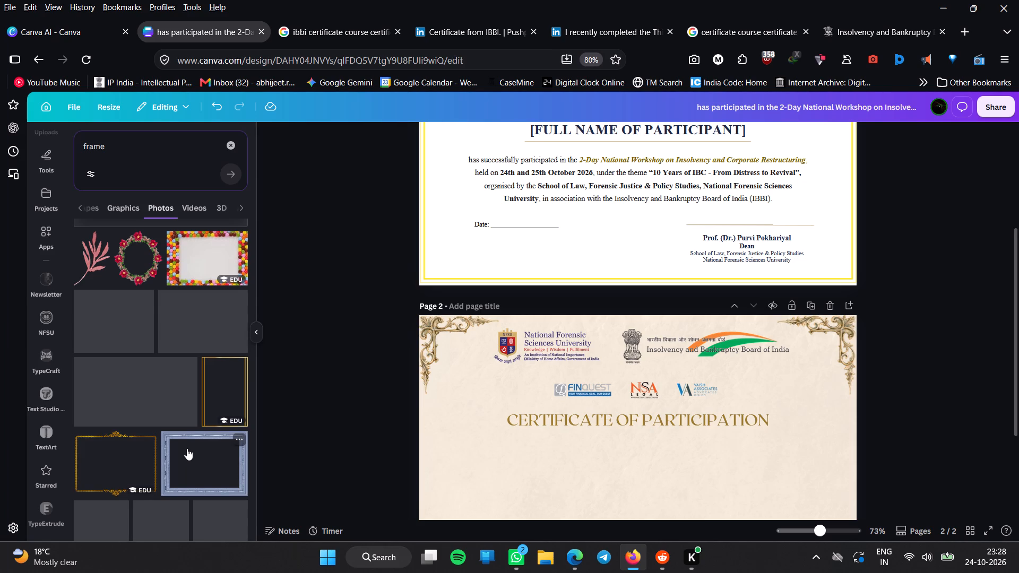
scroll(169, 446, "down", 1)
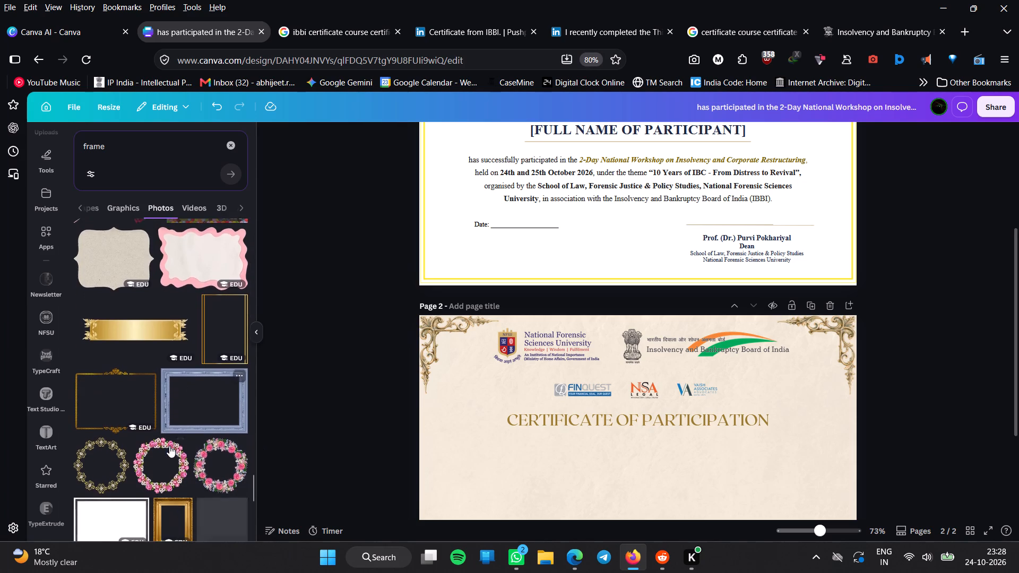
scroll(169, 446, "down", 2)
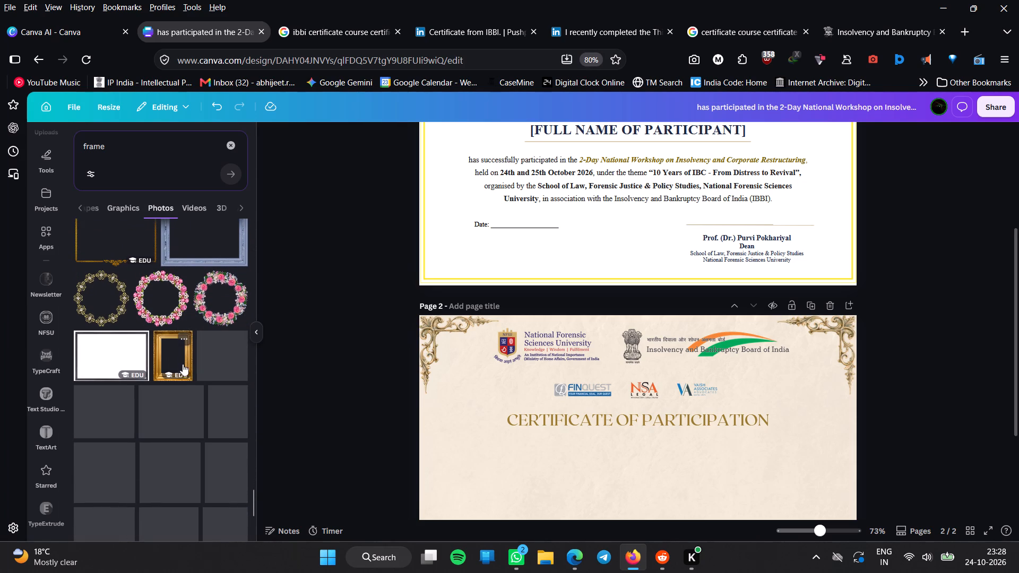
scroll(162, 437, "down", 1)
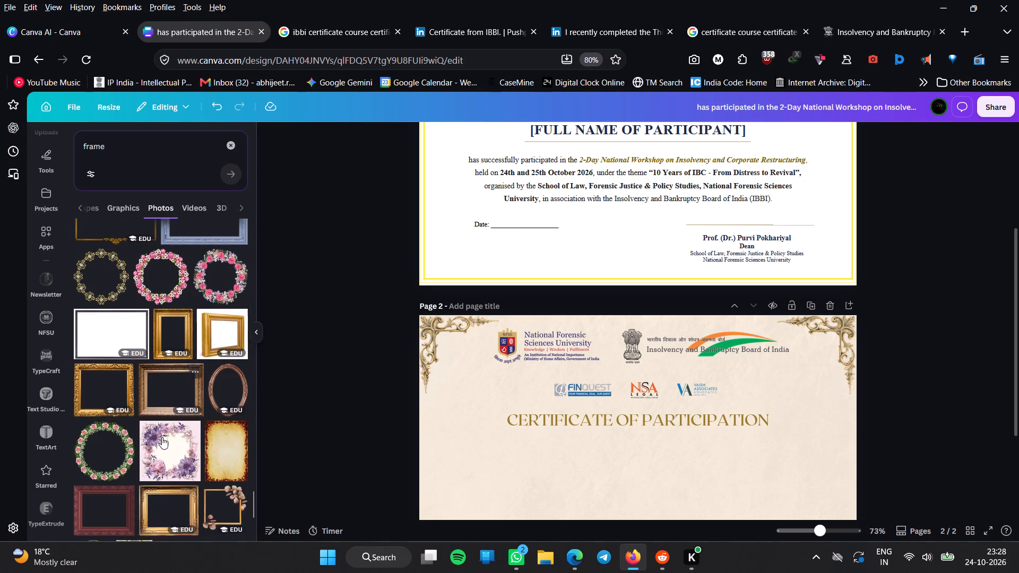
scroll(162, 437, "down", 2)
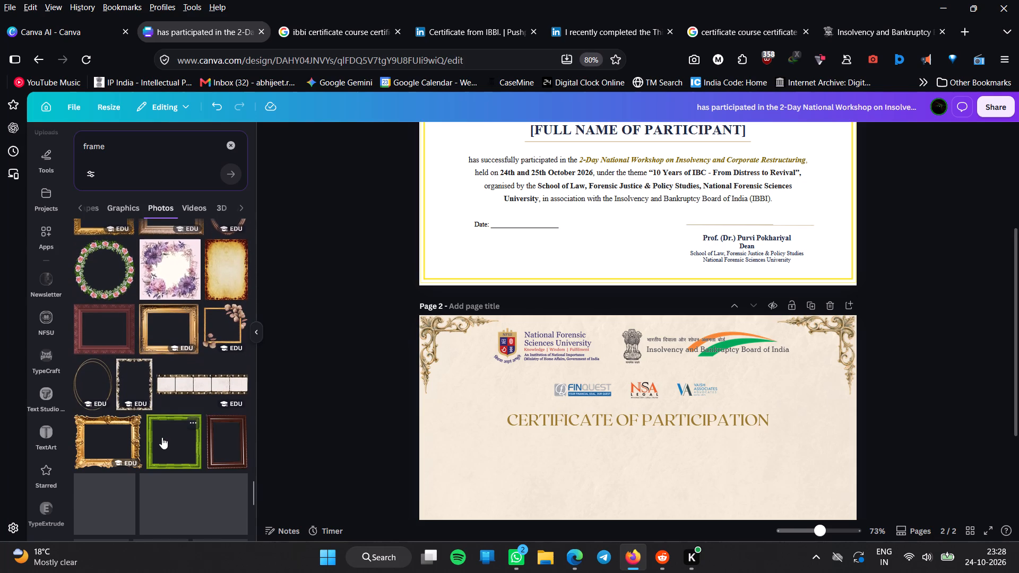
scroll(162, 437, "down", 3)
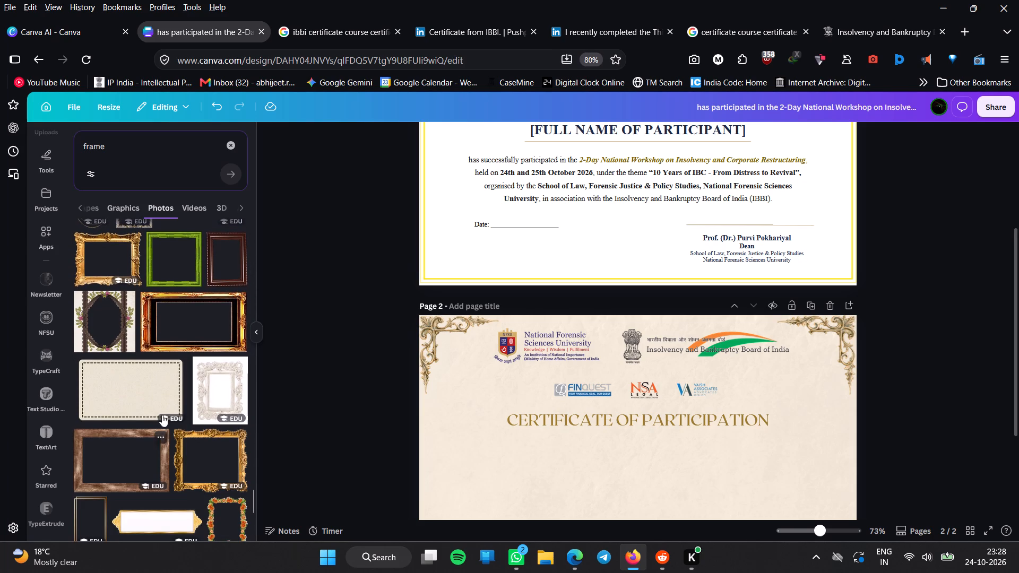
Search the elements for "certificate" and refine the search to the suggested "certificate frame".
left_click(226, 140)
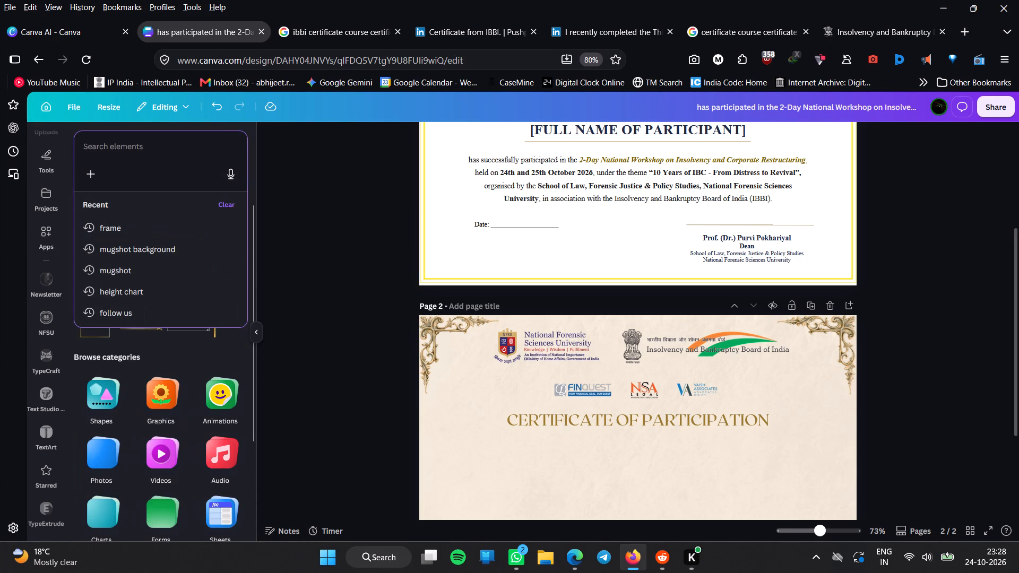
type("certificate")
key("Return")
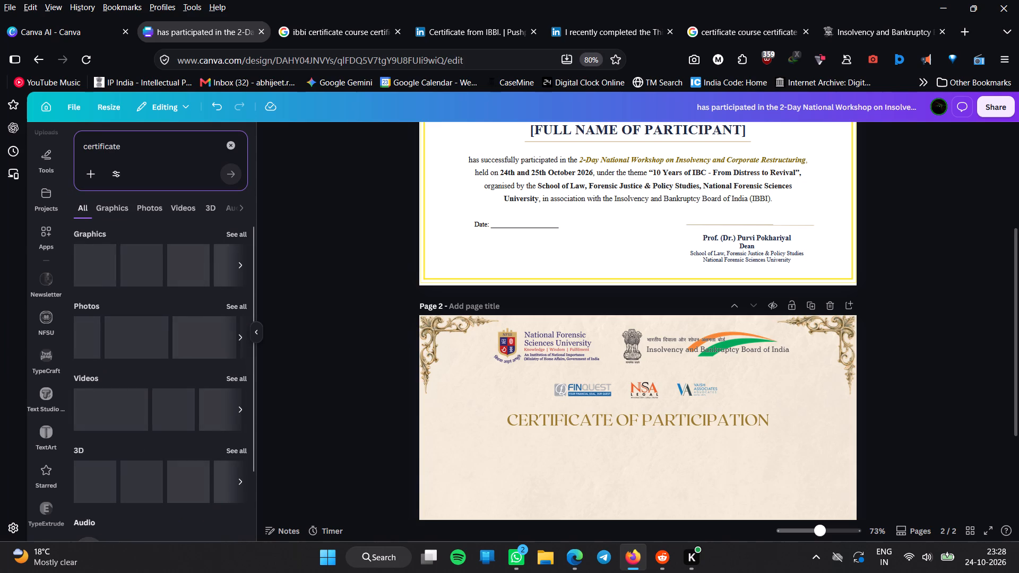
left_click_drag(116, 146, 154, 238)
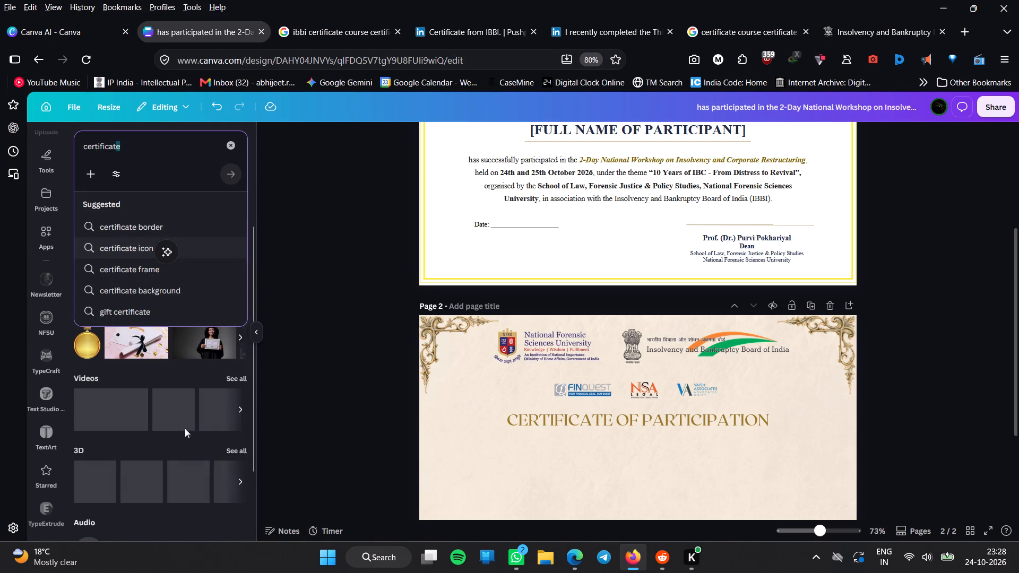
scroll(208, 370, "up", 1)
left_click(208, 370)
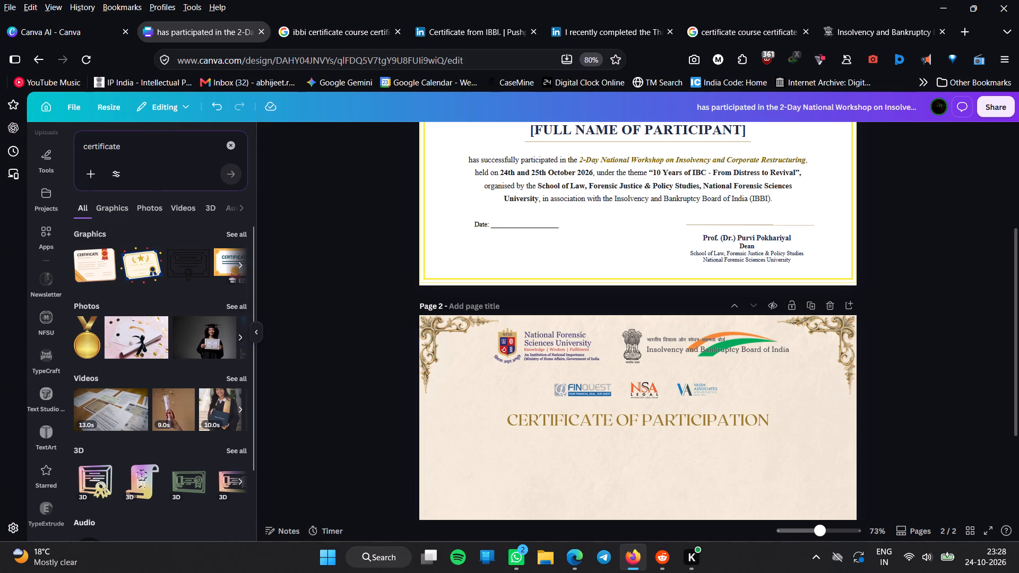
left_click(161, 137)
left_click(157, 147)
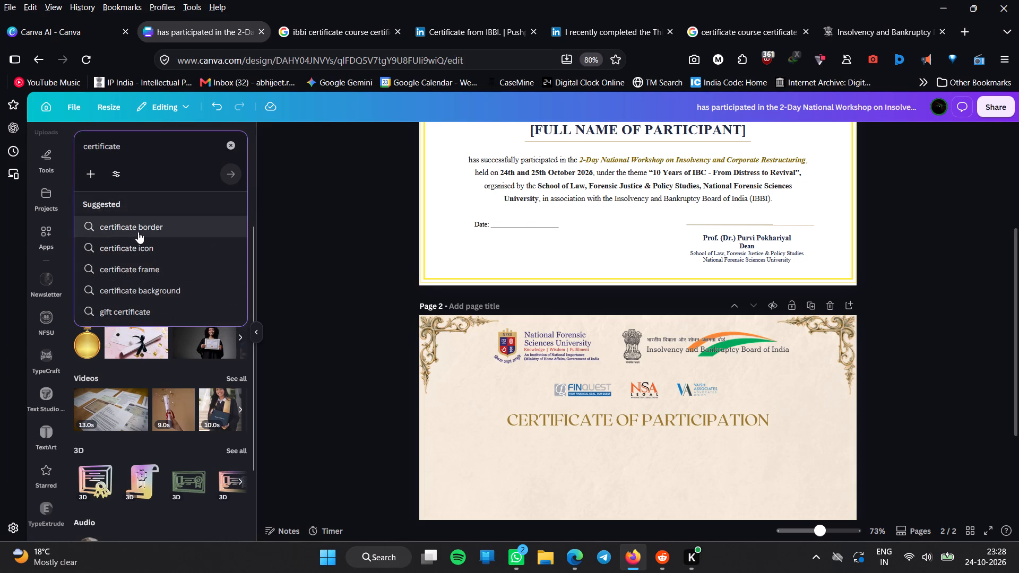
left_click(143, 266)
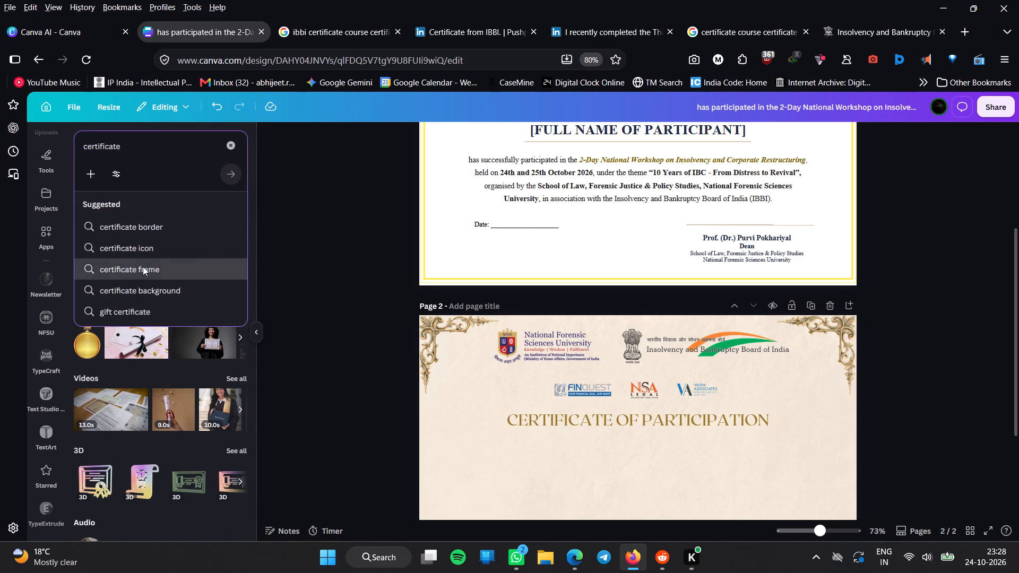
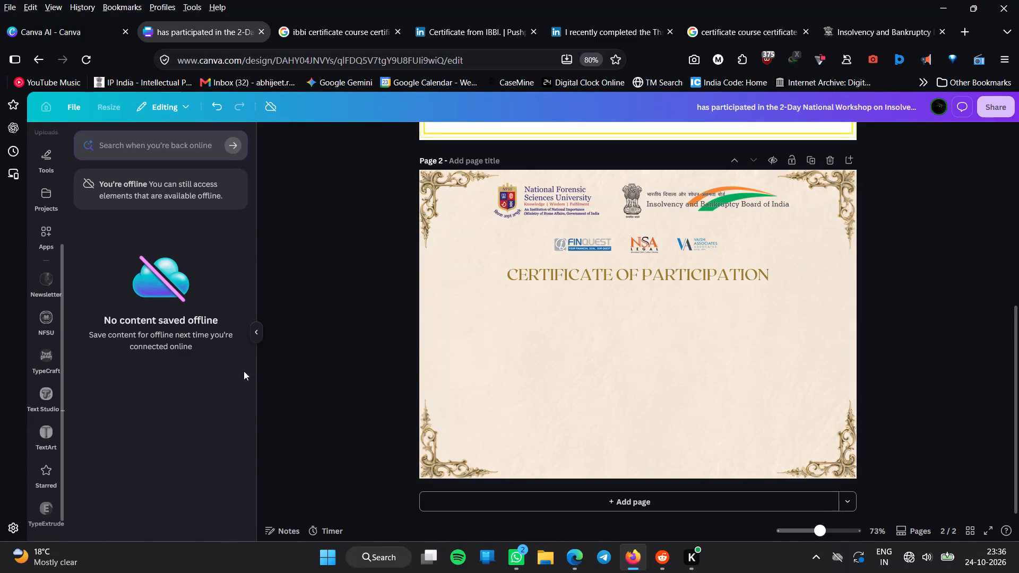
Reconnect the computer to the internet through the "hmm" Wi-Fi network.
left_click(933, 570)
left_click(847, 324)
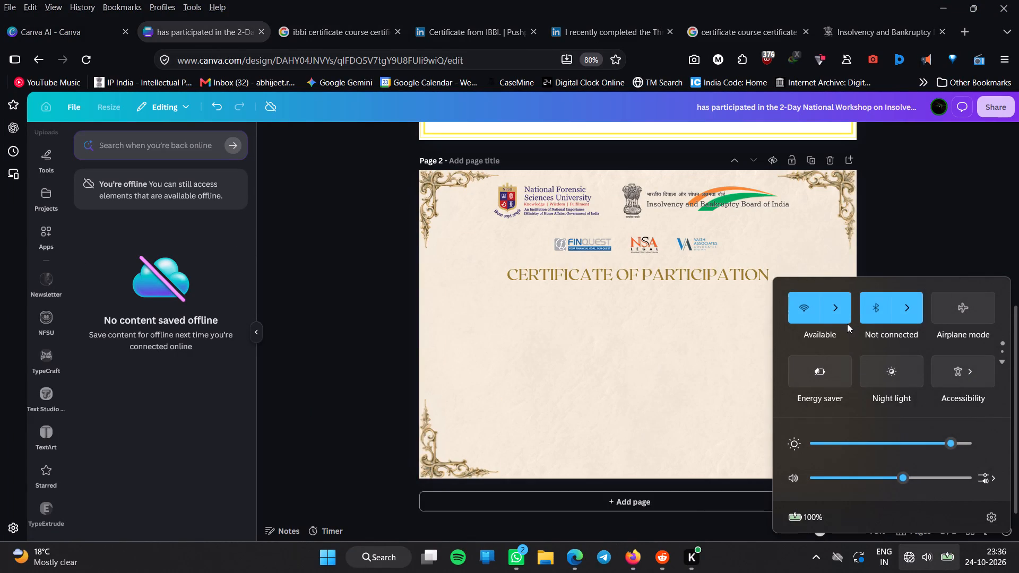
left_click(841, 314)
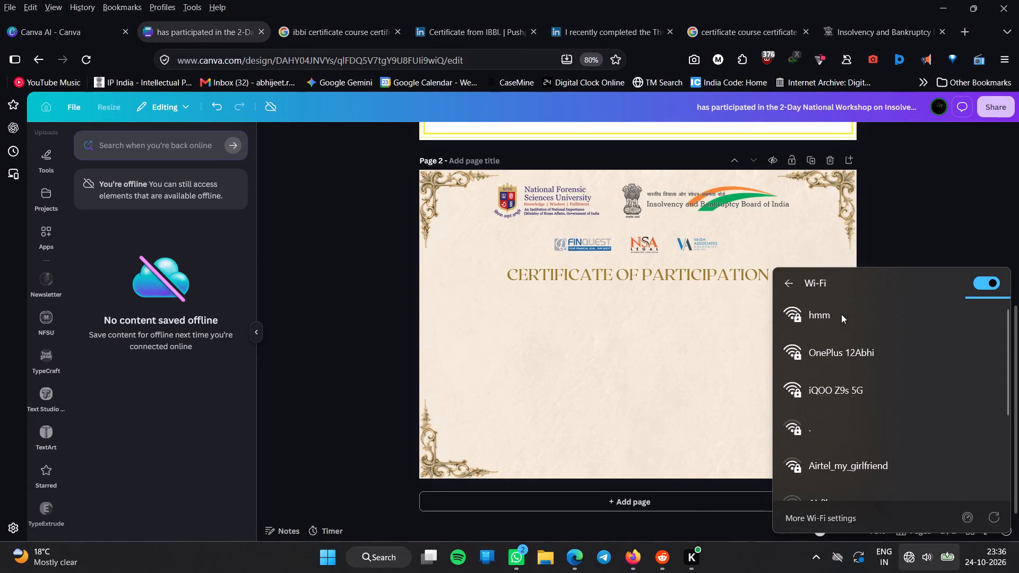
left_click(833, 323)
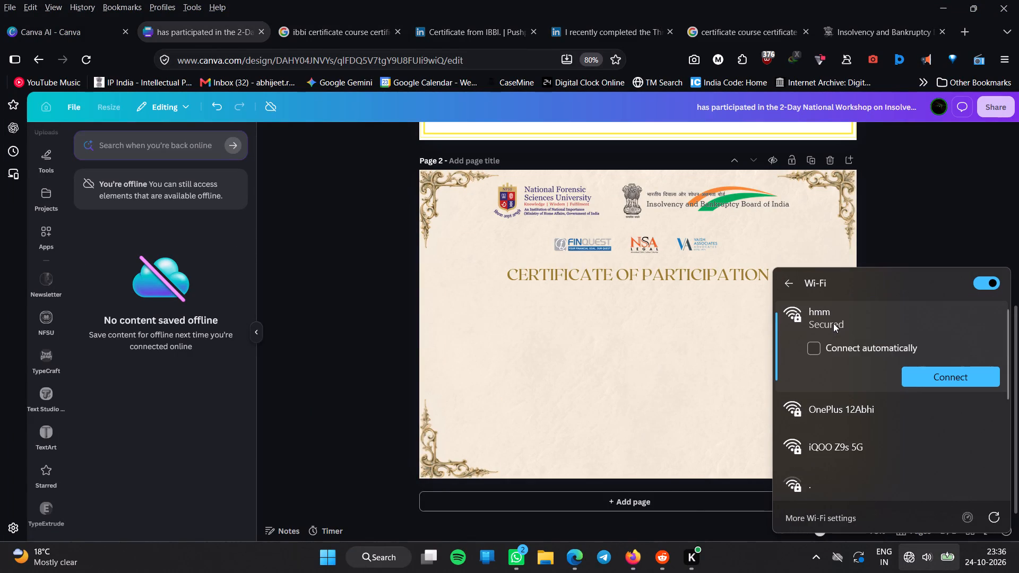
left_click(929, 383)
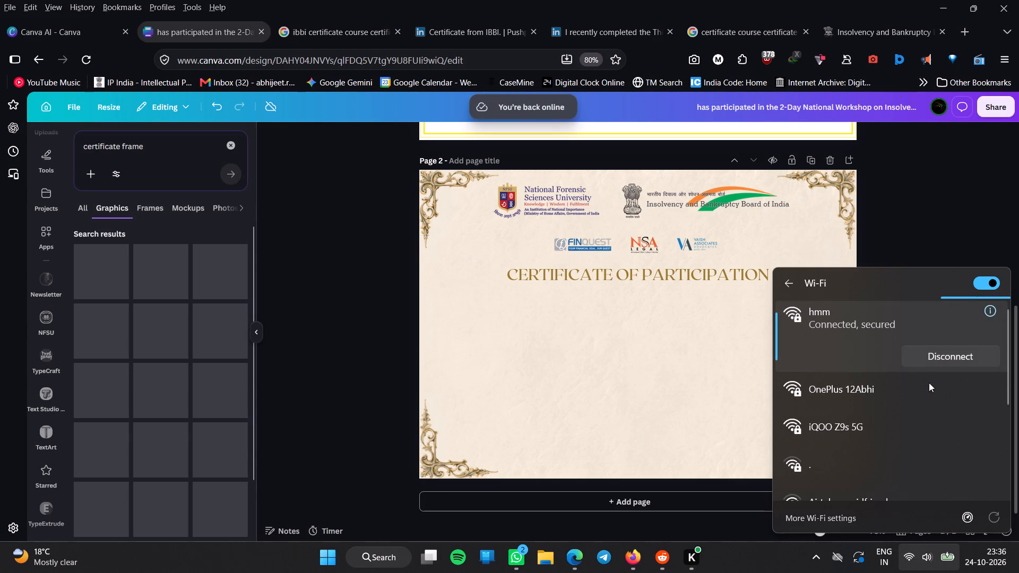
left_click(892, 249)
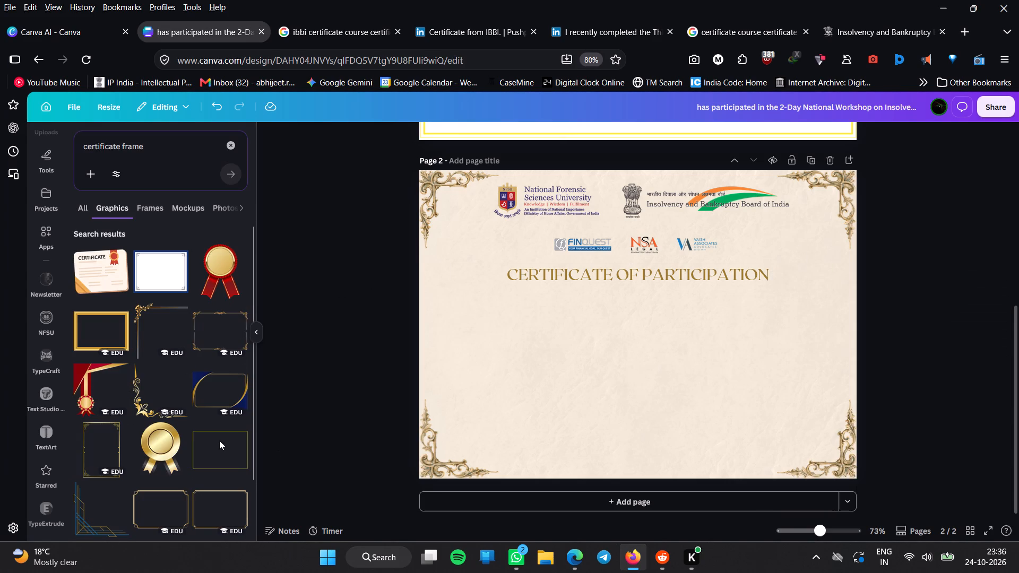
Add the gold floral certificate frame to page 2 and position it around the "CERTIFICATE OF PARTICIPATION" heading, centred across the page.
left_click(210, 324)
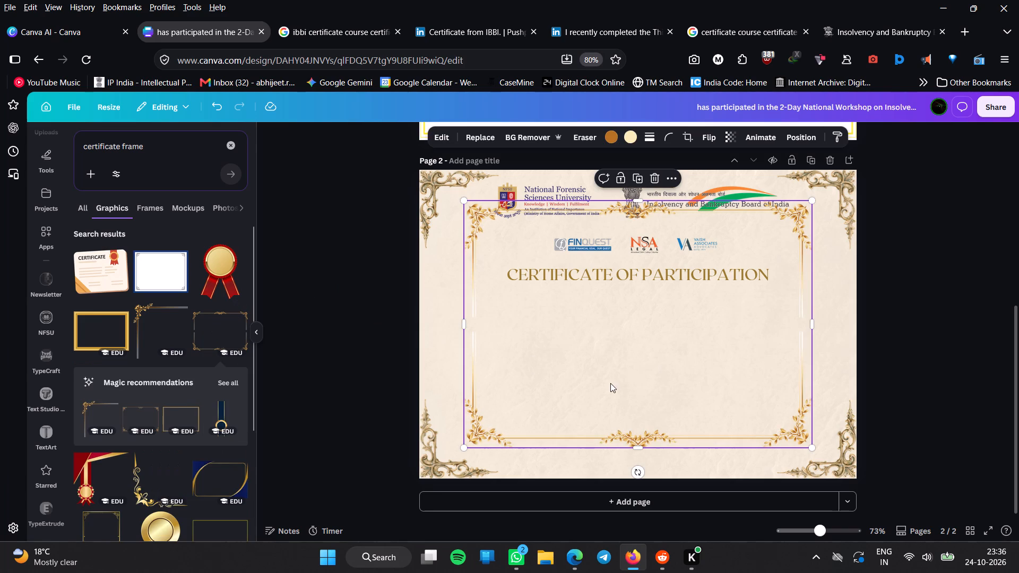
left_click_drag(610, 383, 531, 418)
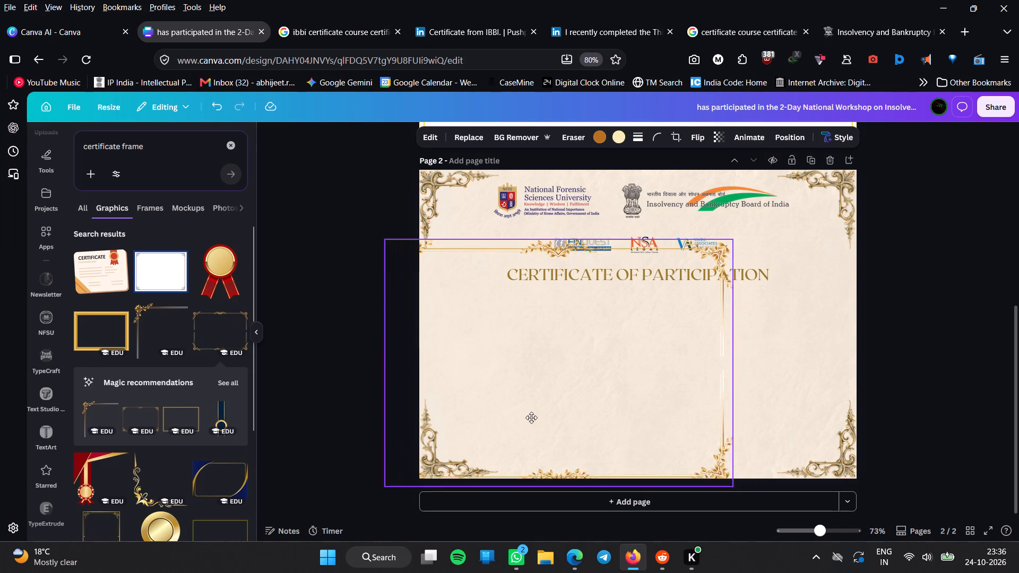
left_click_drag(531, 418, 612, 401)
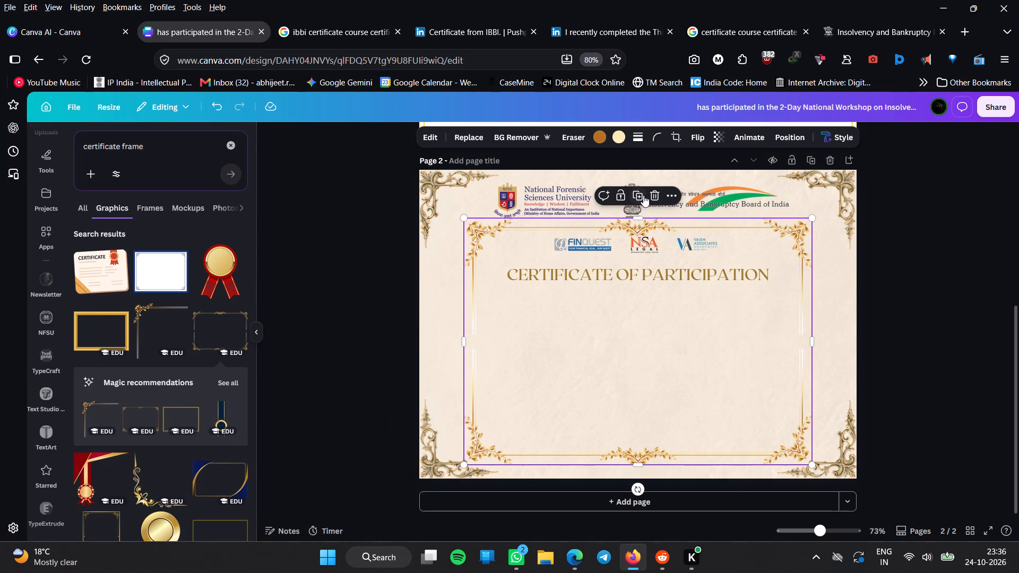
Delete the floral gold frame surrounding the certificate title on page 2.
left_click(646, 194)
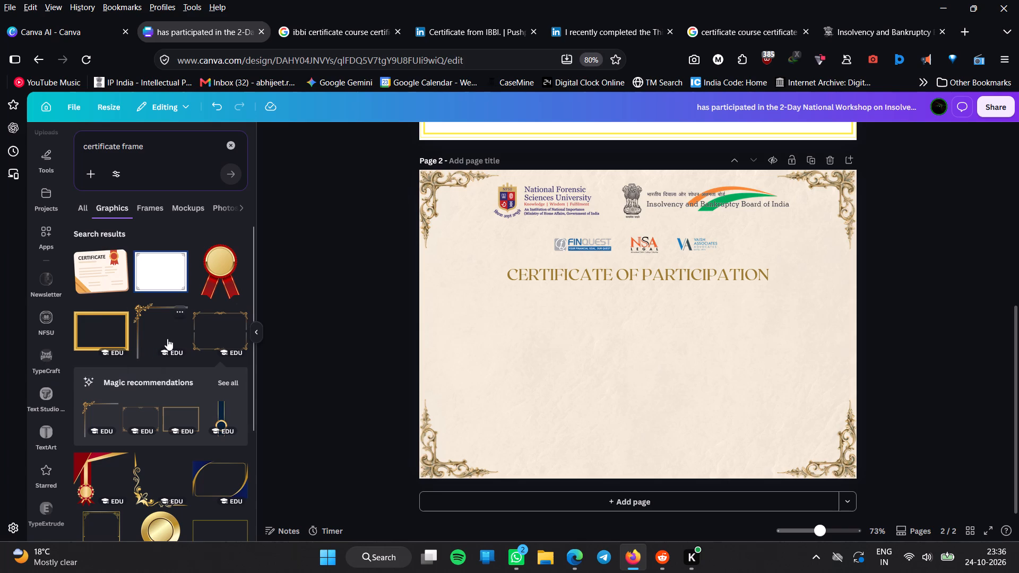
Add a thin gold frame with scroll-ornament corners from the "certificate frame" graphics to page 2.
scroll(162, 468, "down", 1)
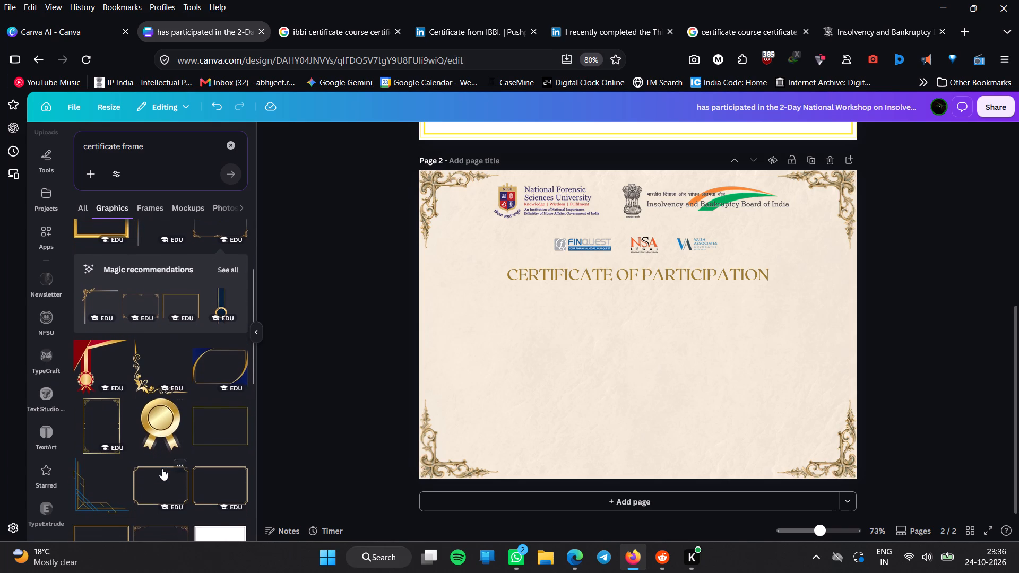
scroll(162, 468, "down", 2)
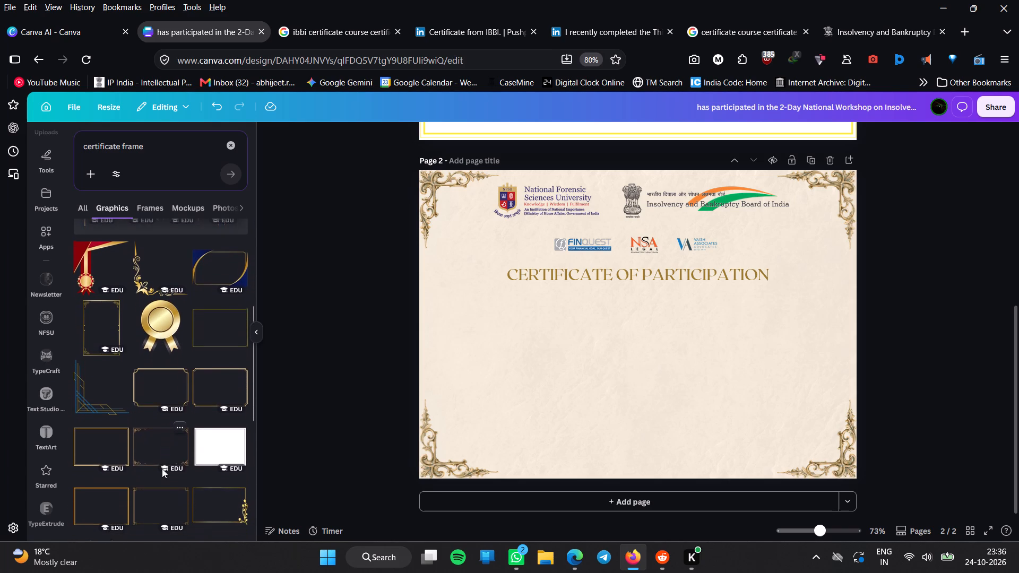
scroll(162, 468, "down", 1)
left_click(149, 440)
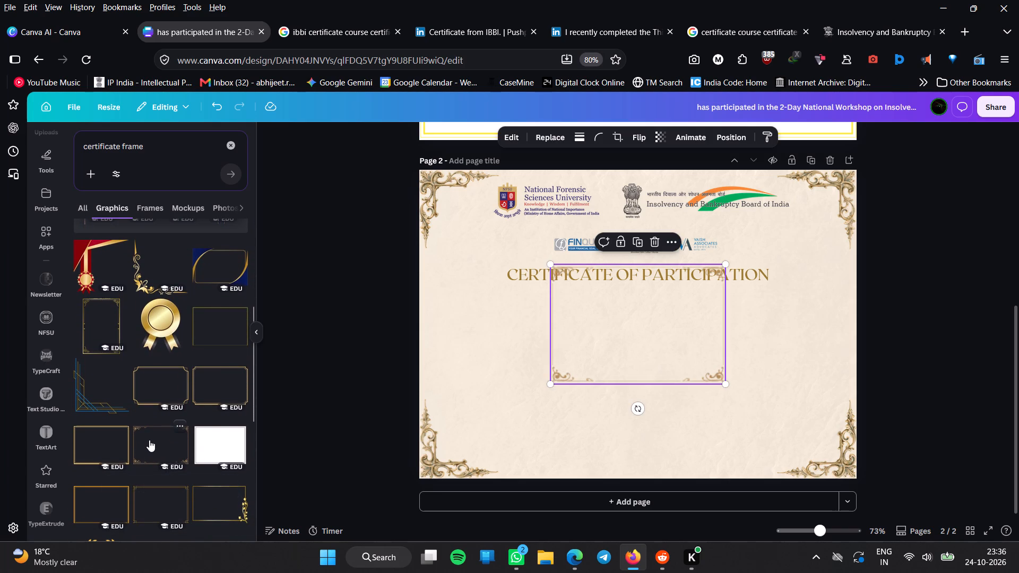
Delete the four ornate corner ornaments from page 2.
left_click(832, 454)
left_click(834, 373)
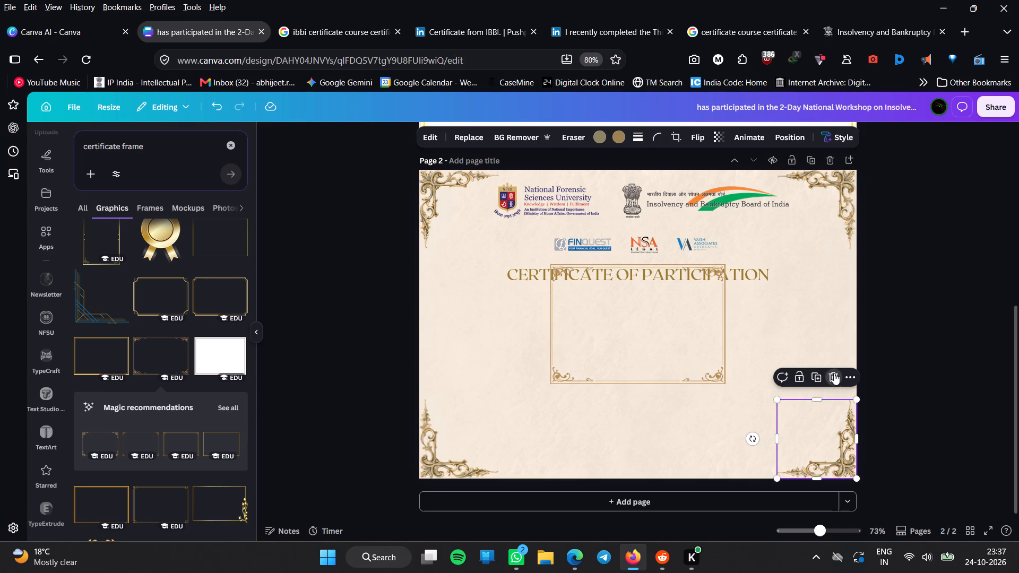
left_click(829, 211)
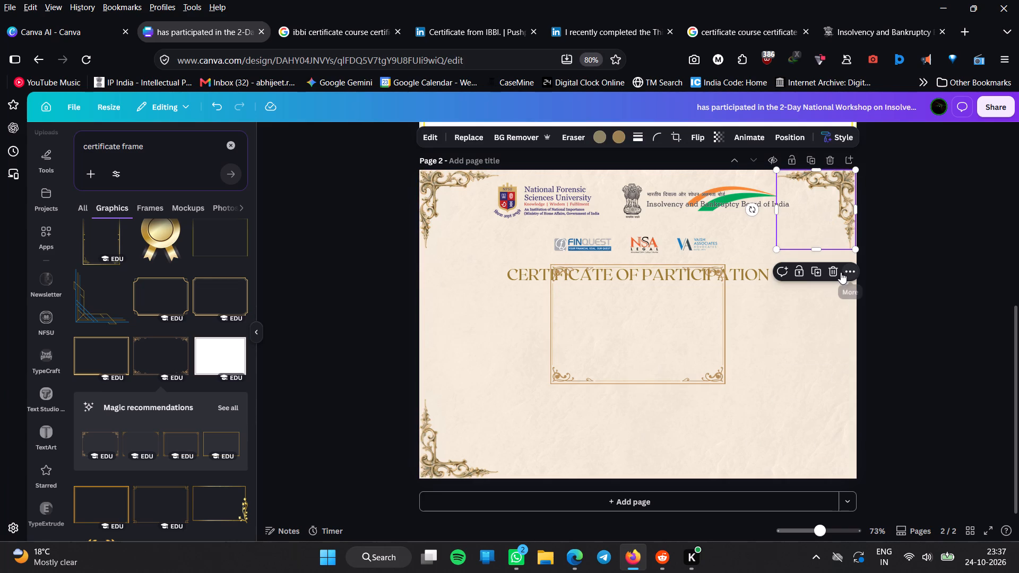
left_click(833, 270)
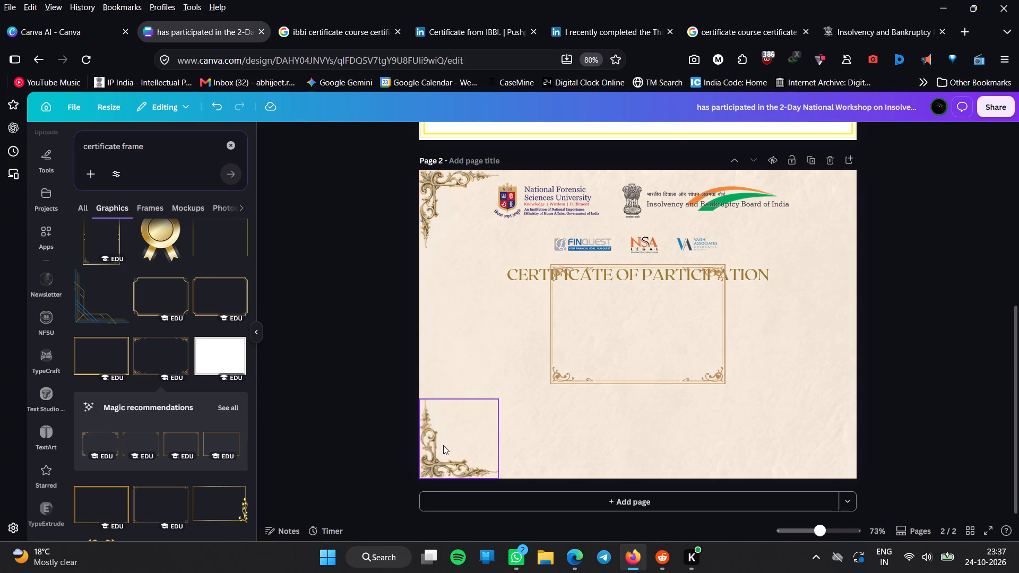
left_click(443, 445)
left_click(480, 380)
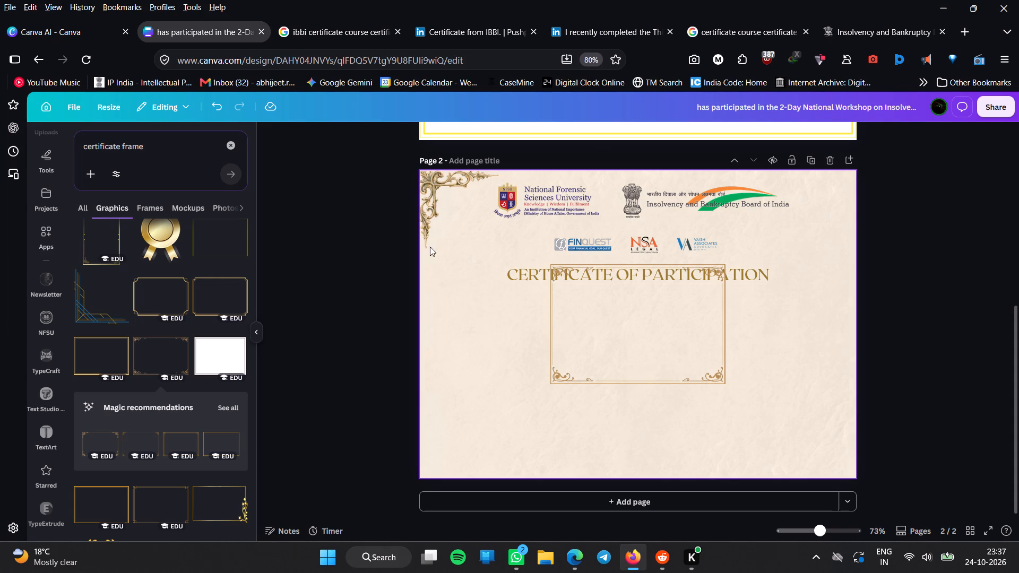
left_click(427, 205)
left_click(482, 271)
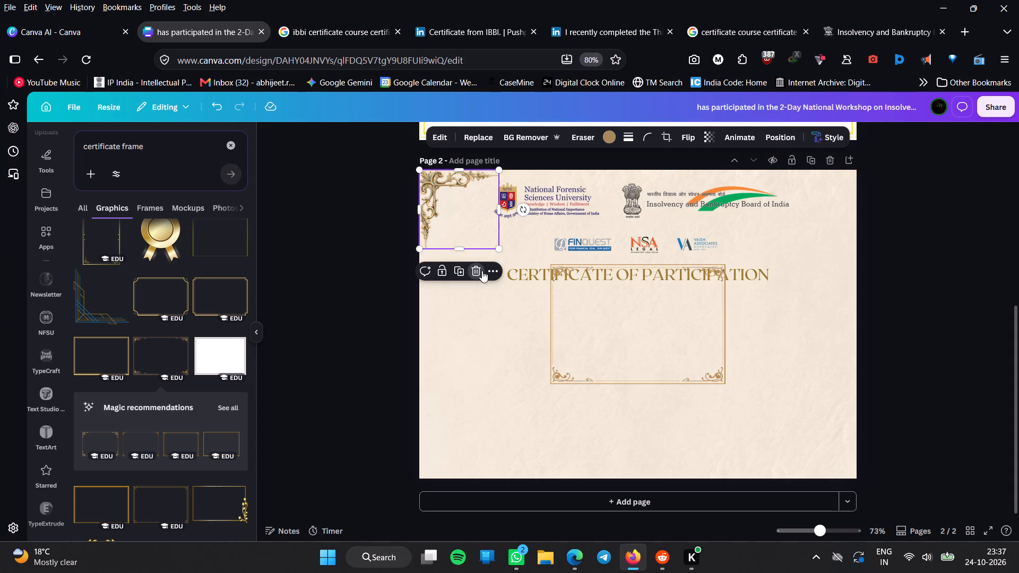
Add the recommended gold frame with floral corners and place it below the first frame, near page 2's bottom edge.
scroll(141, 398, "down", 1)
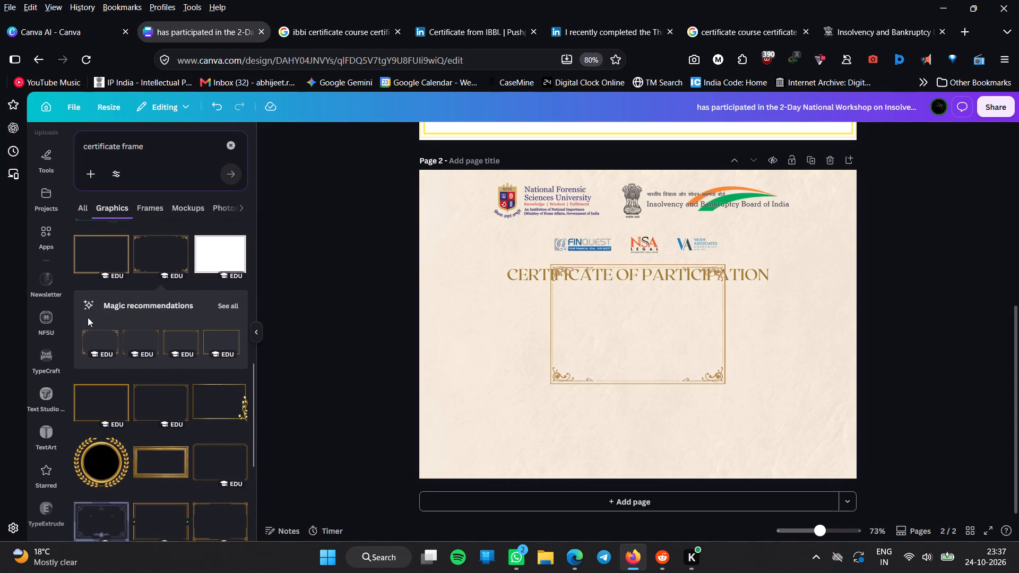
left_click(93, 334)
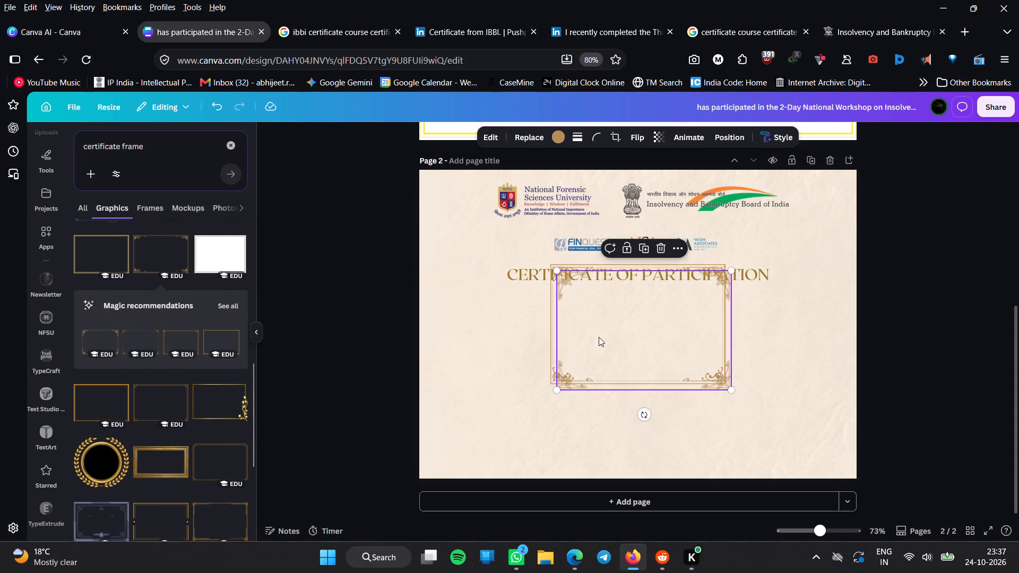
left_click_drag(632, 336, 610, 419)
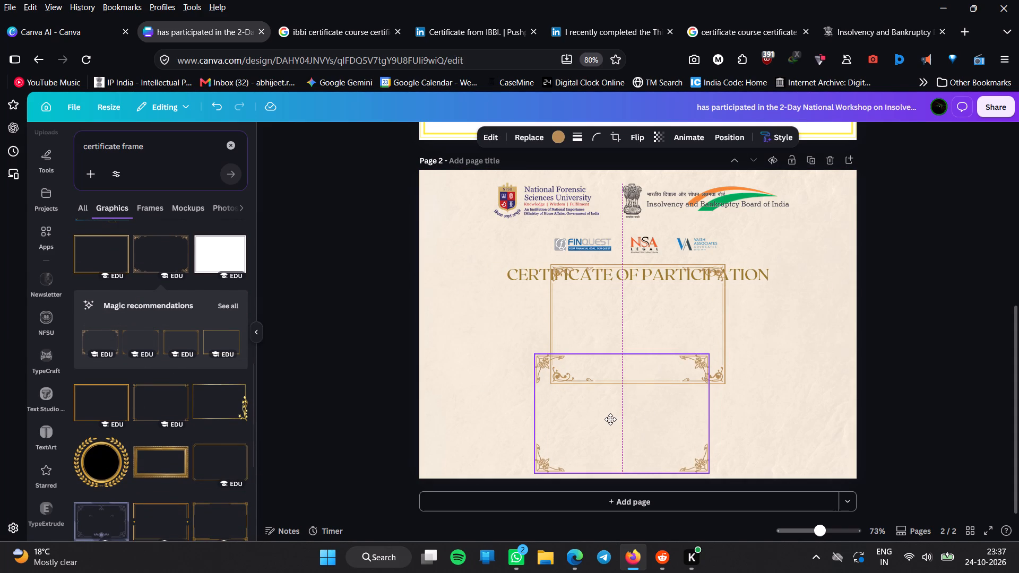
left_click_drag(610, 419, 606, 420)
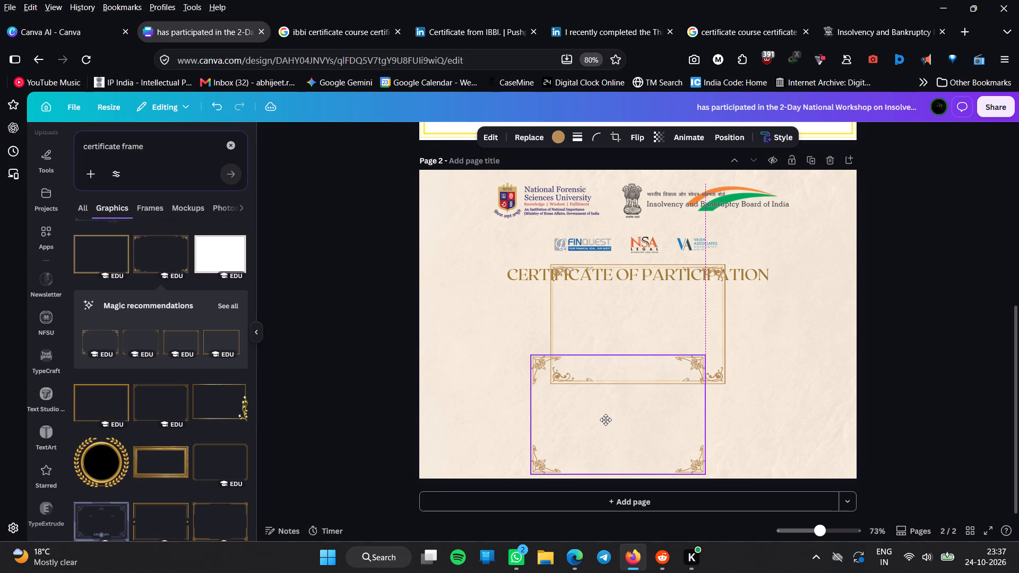
Add the gold frame with square interlaced corners and move it partly off page 2's left edge.
scroll(143, 452, "down", 1)
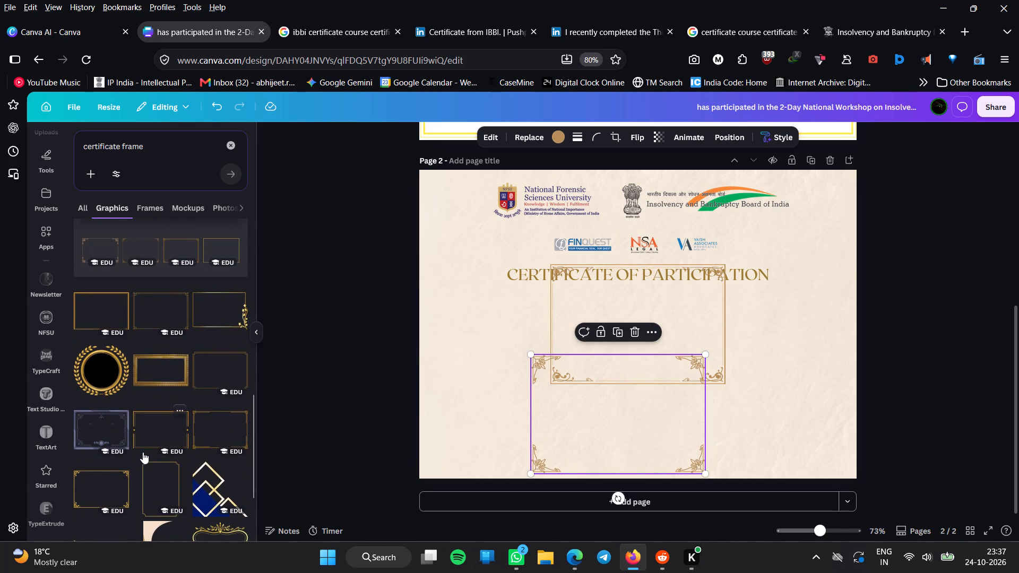
left_click(210, 431)
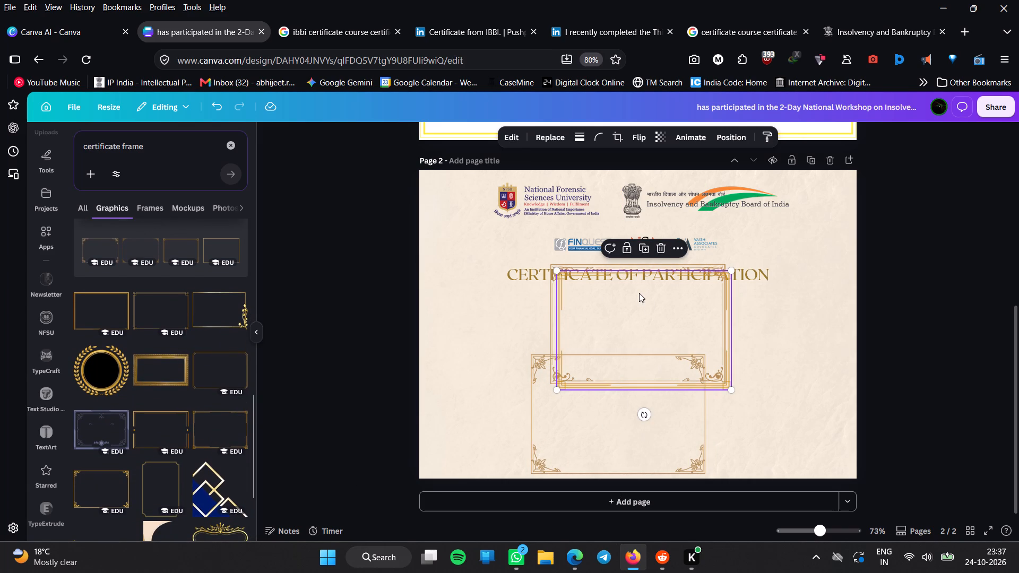
left_click(630, 331)
left_click_drag(630, 331, 472, 343)
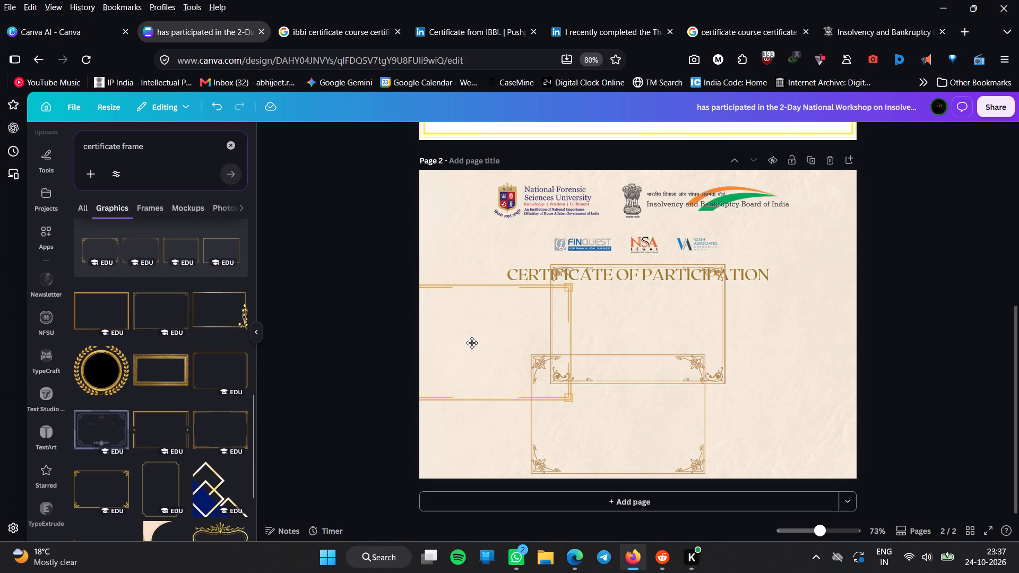
left_click_drag(472, 343, 399, 310)
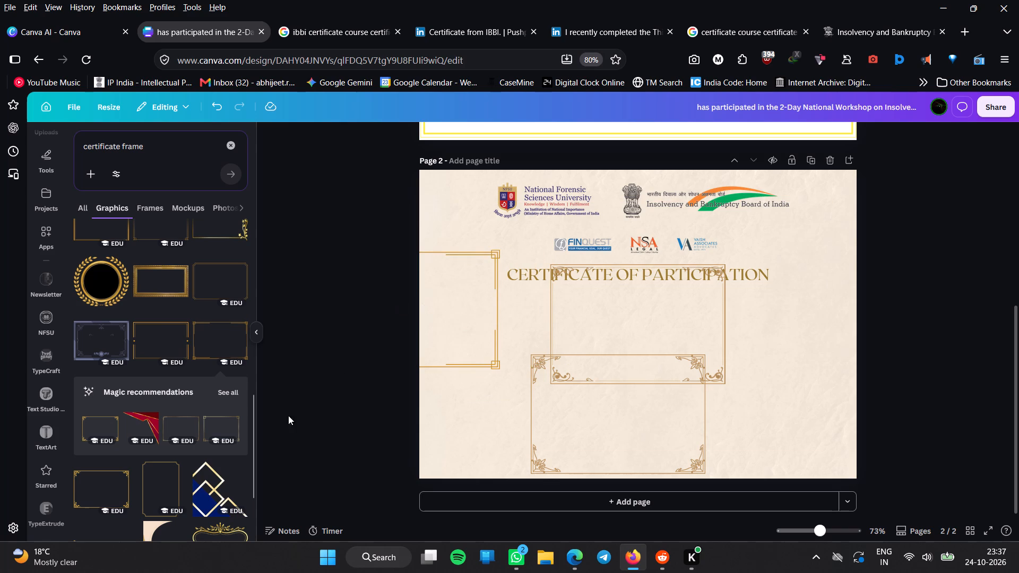
Browse further "certificate frame" graphics for other border options.
scroll(179, 473, "down", 2)
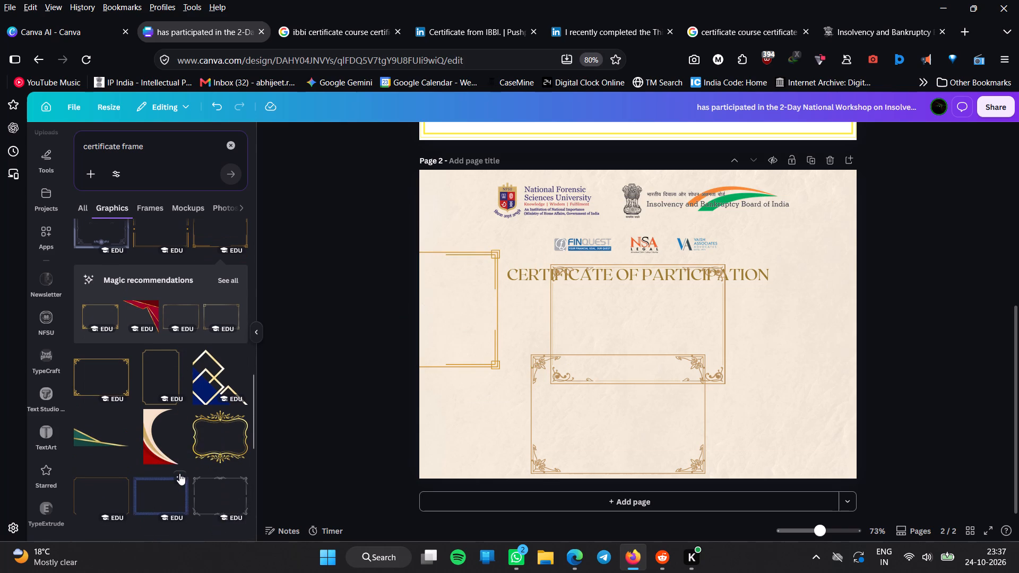
scroll(179, 473, "down", 1)
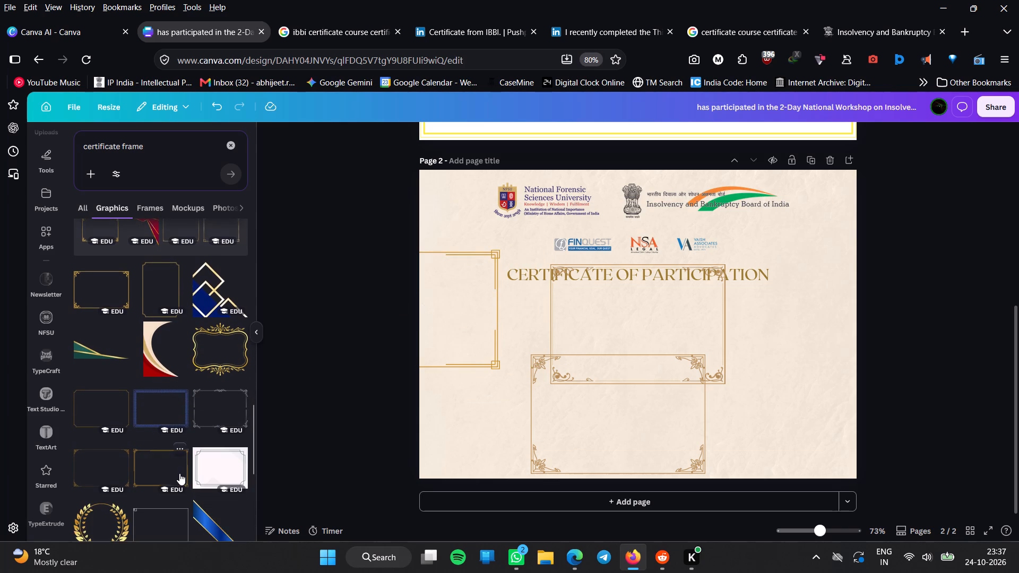
scroll(179, 473, "down", 2)
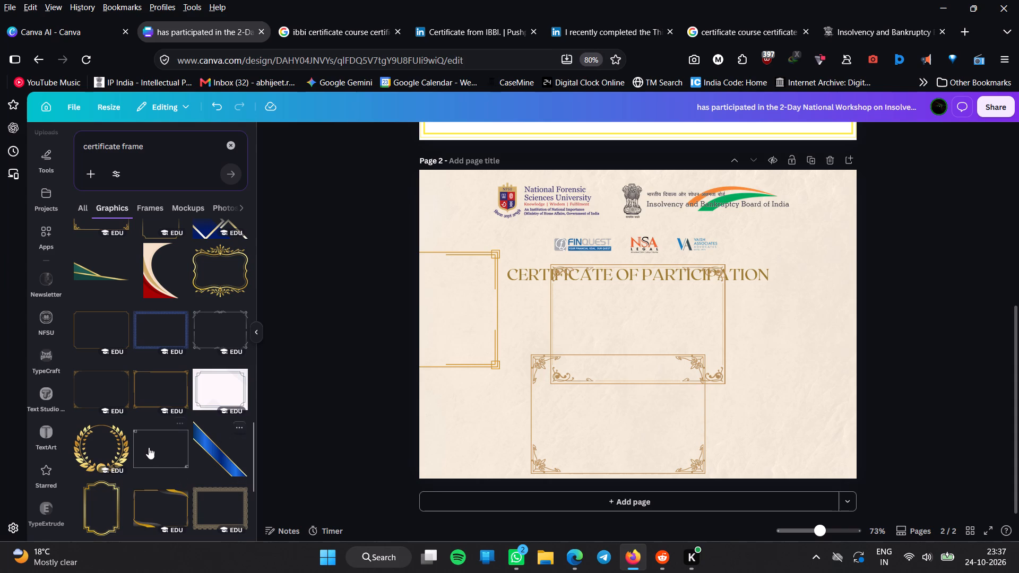
scroll(135, 445, "down", 3)
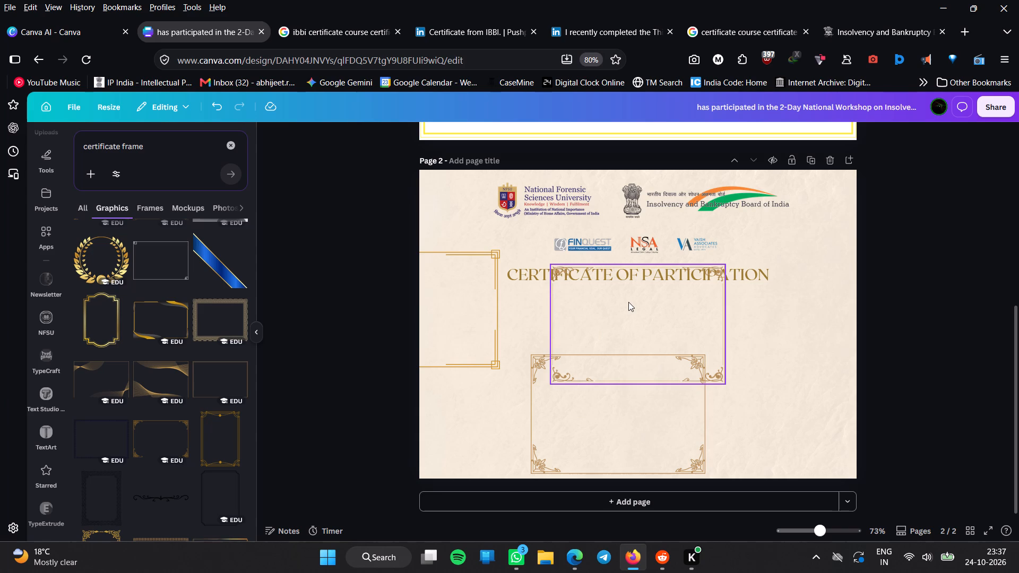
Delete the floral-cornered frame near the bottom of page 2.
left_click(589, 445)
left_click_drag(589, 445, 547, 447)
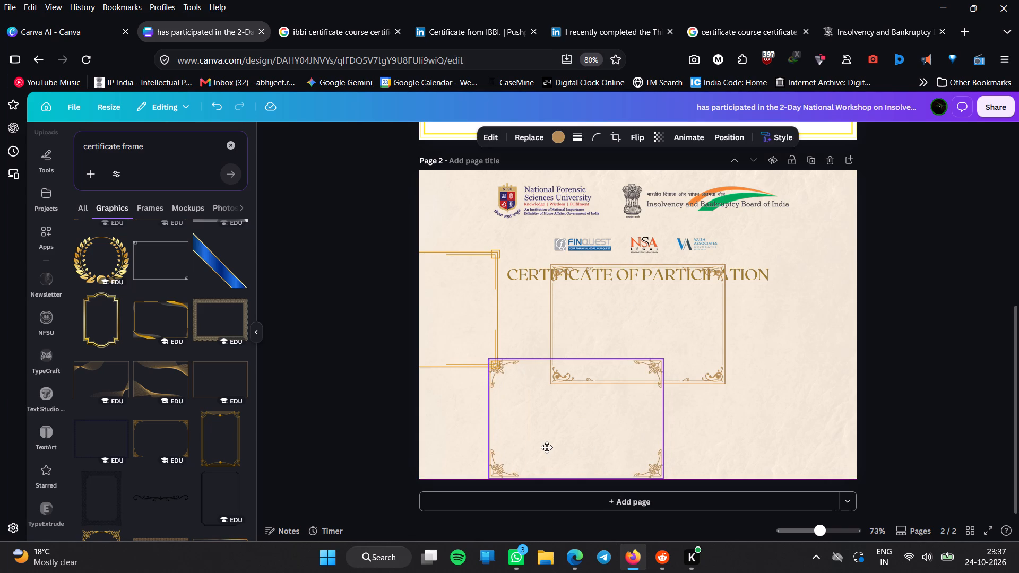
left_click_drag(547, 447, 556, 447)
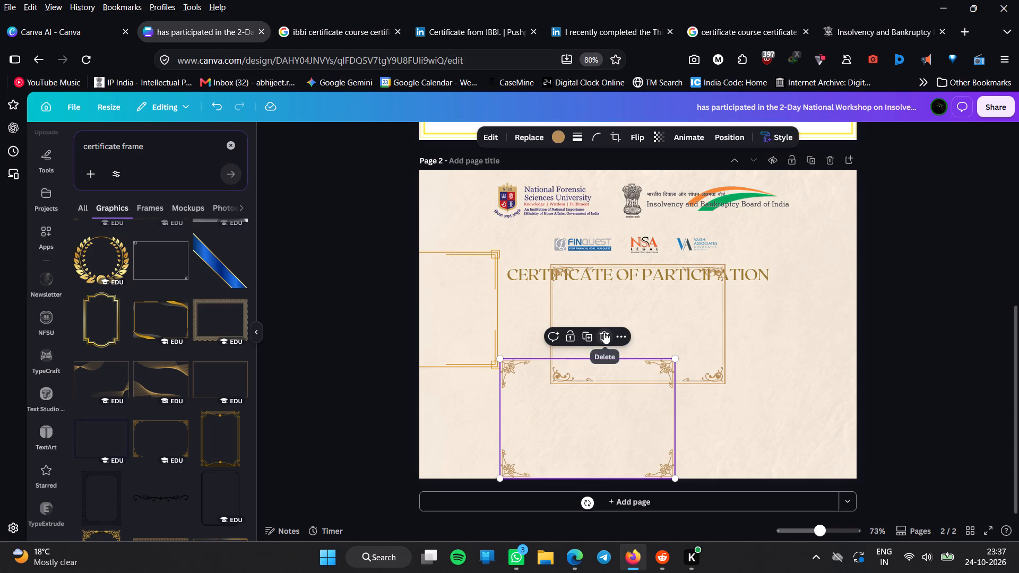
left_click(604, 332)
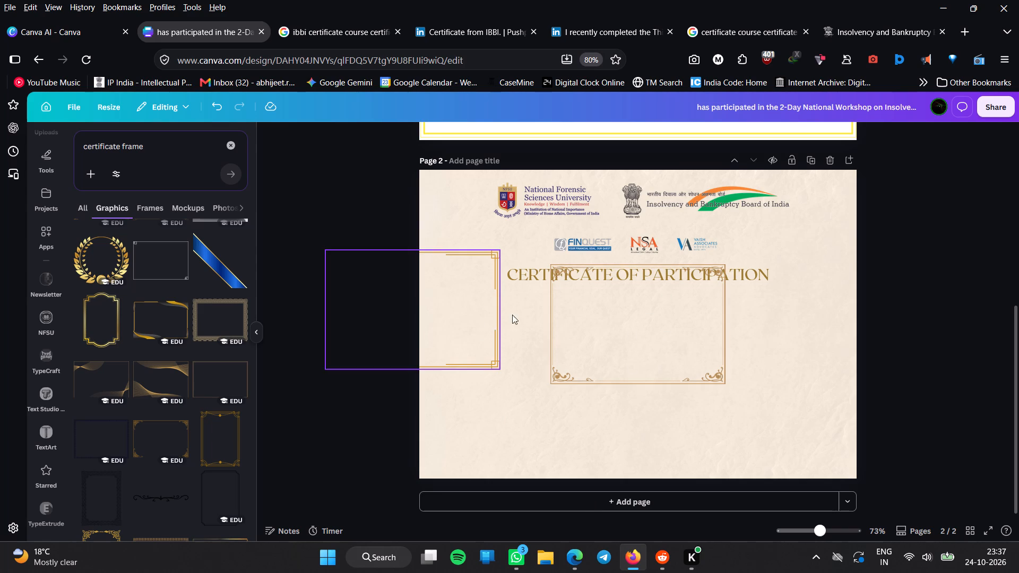
Enlarge the scroll-cornered gold frame to span the full width of page 2.
left_click(620, 331)
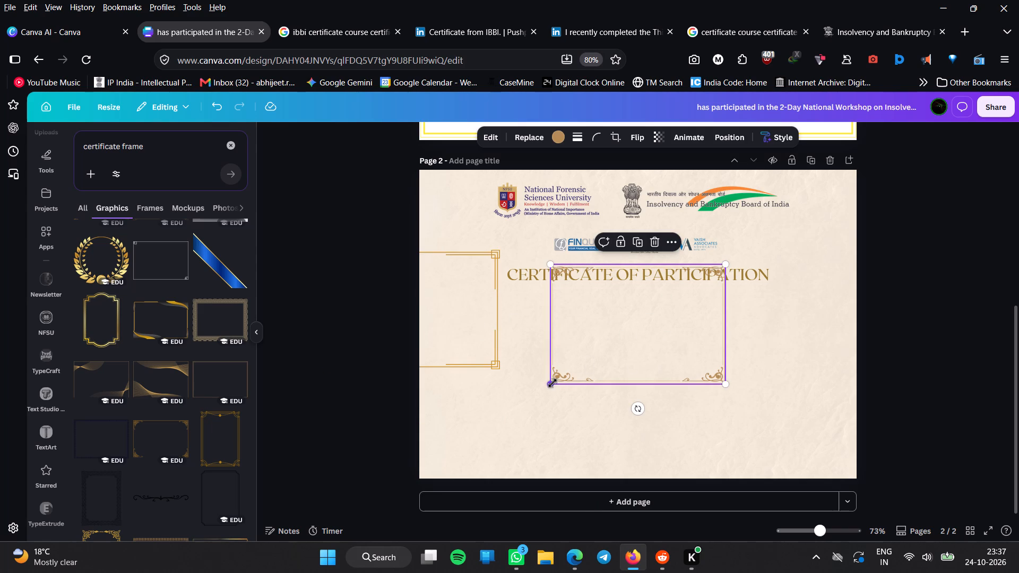
left_click_drag(552, 383, 431, 484)
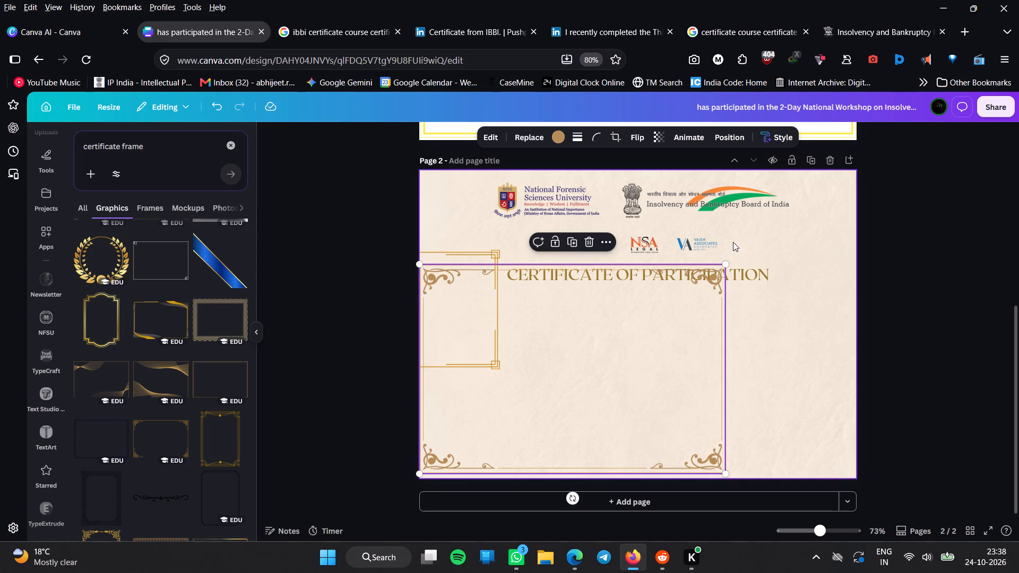
left_click_drag(724, 266, 844, 167)
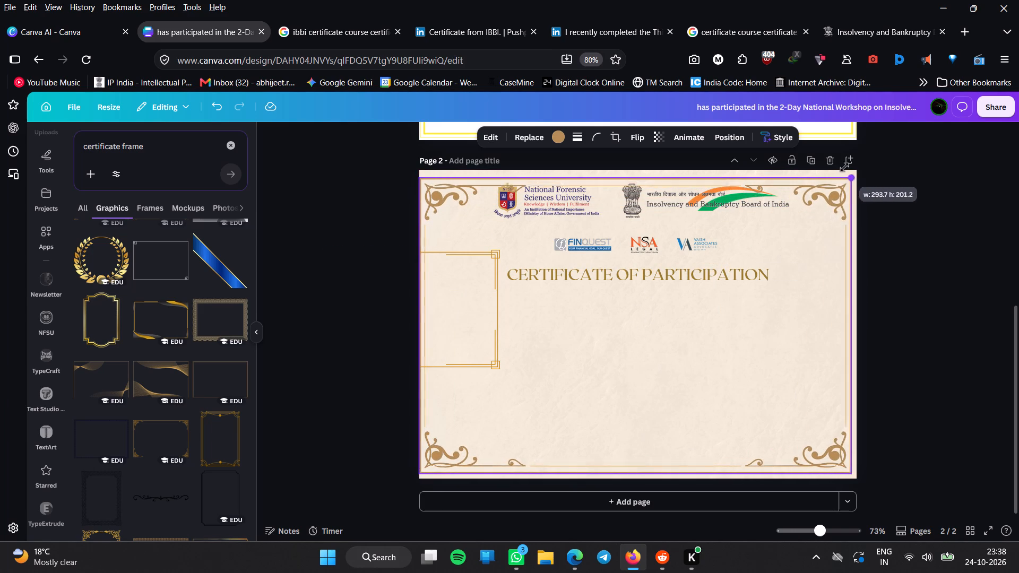
left_click_drag(844, 167, 851, 167)
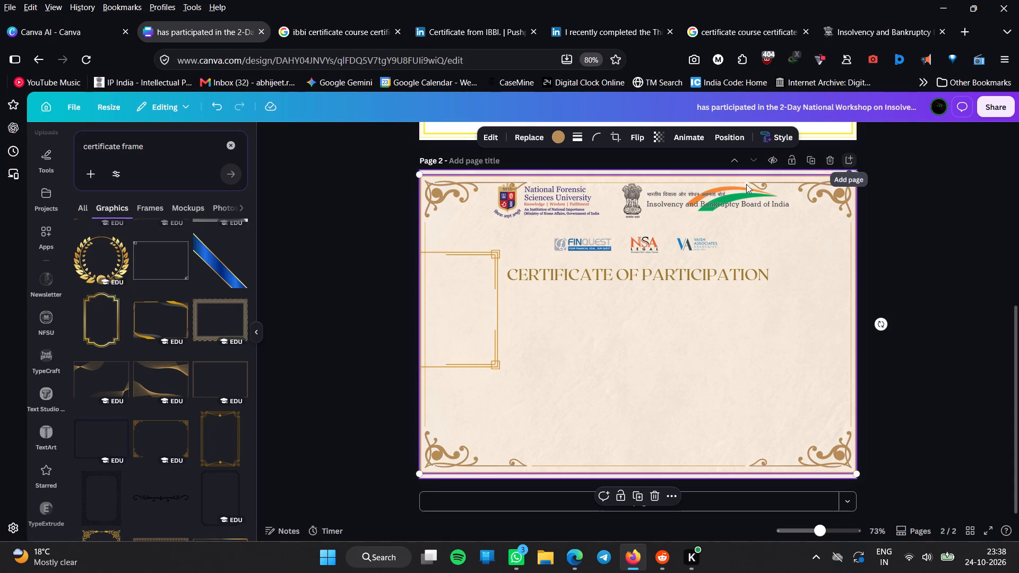
Reposition the enlarged scroll-cornered frame so it is centred and flush with page 2's top edge.
left_click(648, 361)
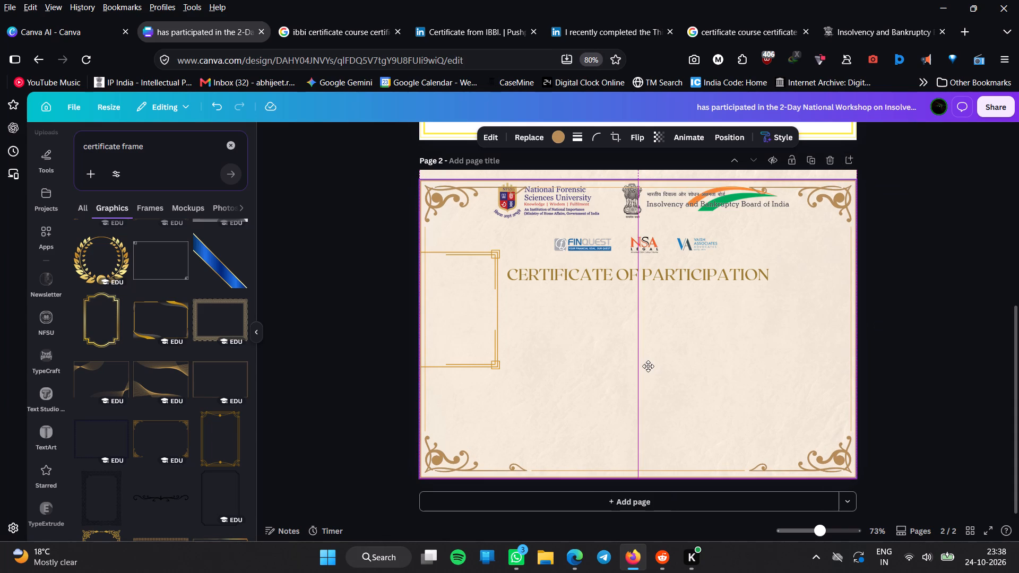
left_click(852, 177)
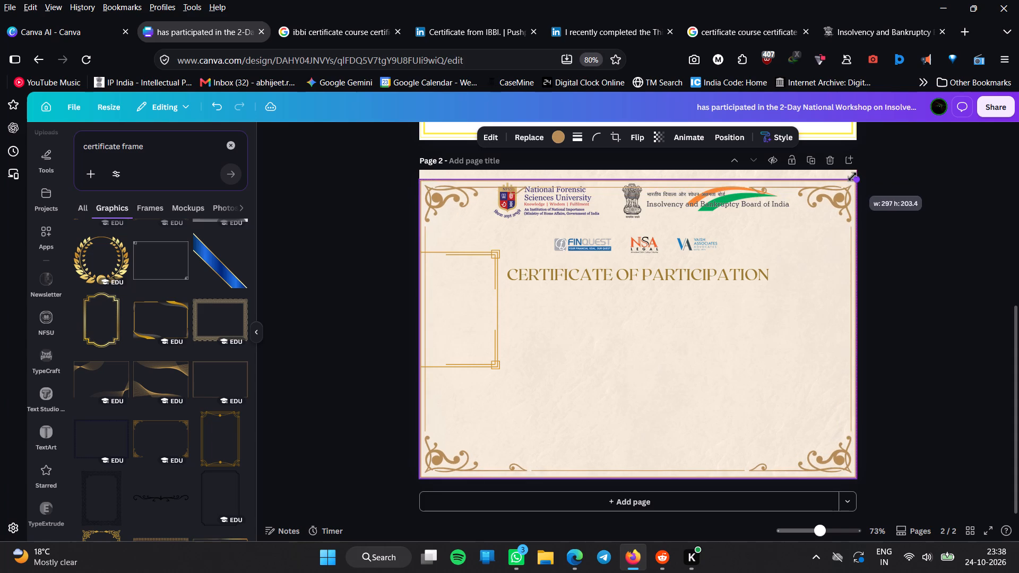
left_click(922, 209)
left_click_drag(724, 340, 724, 330)
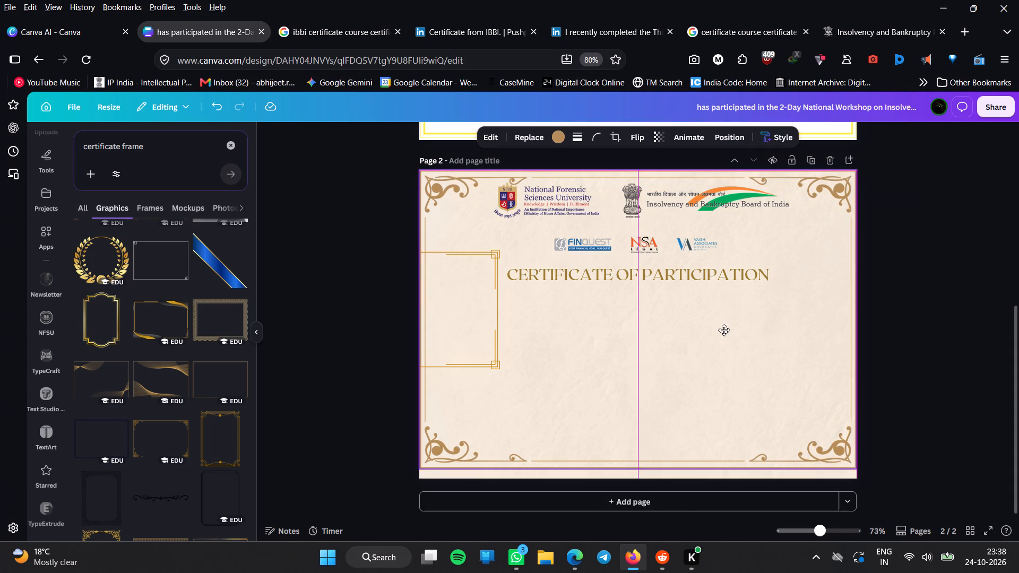
left_click_drag(724, 330, 724, 331)
left_click_drag(724, 331, 724, 333)
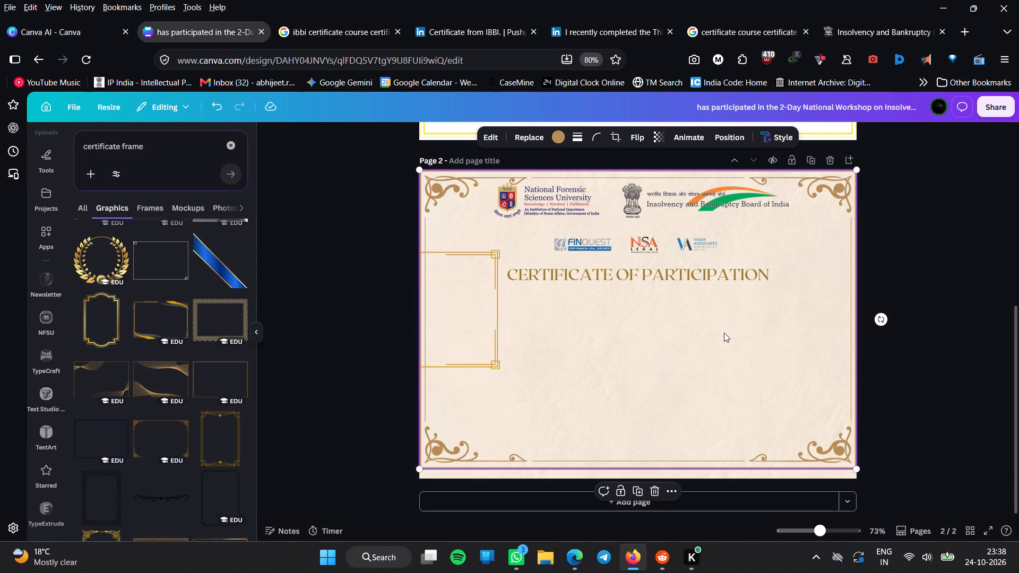
left_click(901, 412)
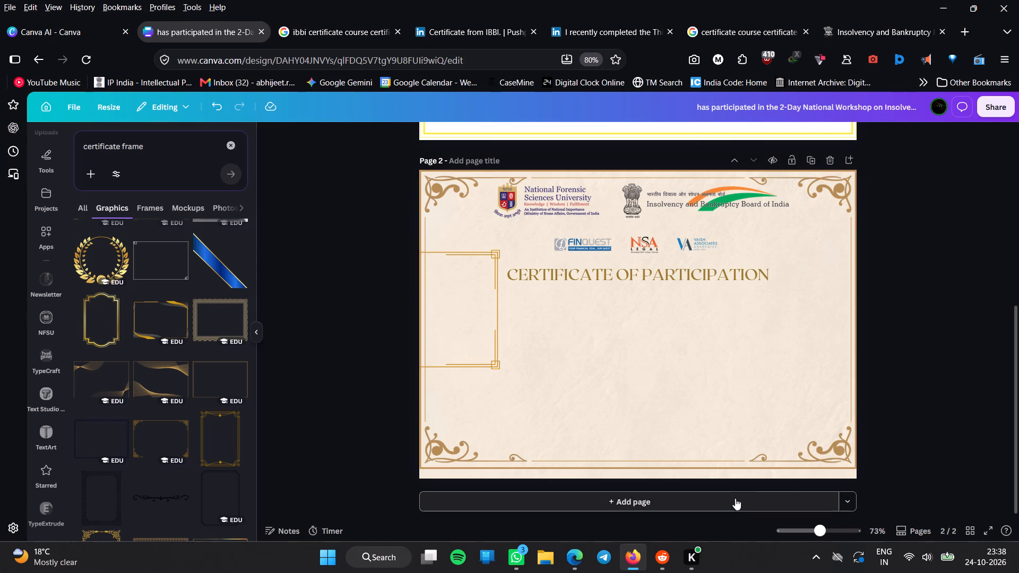
Crop the parchment background's bottom edge up to the scroll-cornered frame's lower border on page 2.
left_click(728, 473)
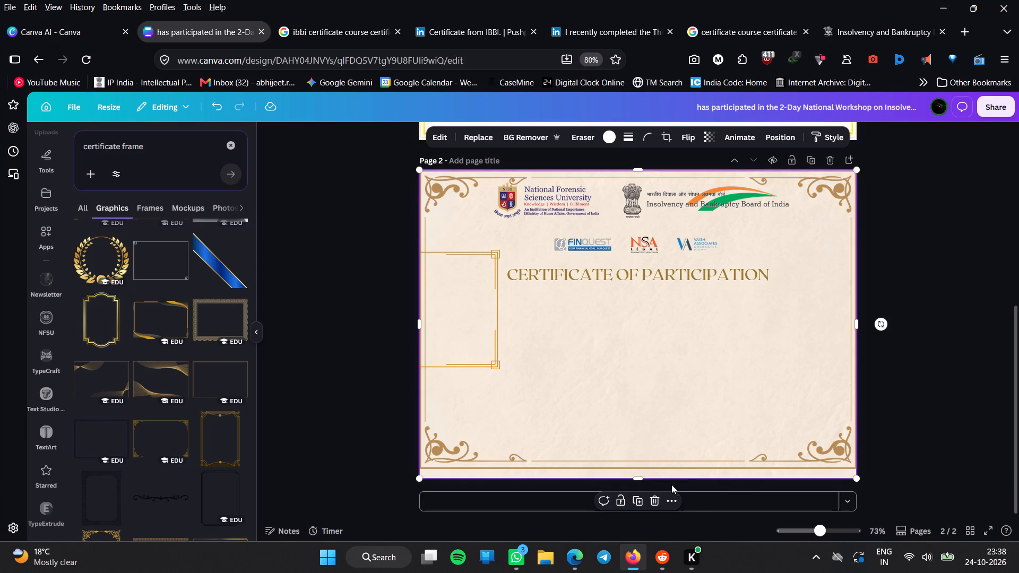
left_click_drag(642, 479, 642, 463)
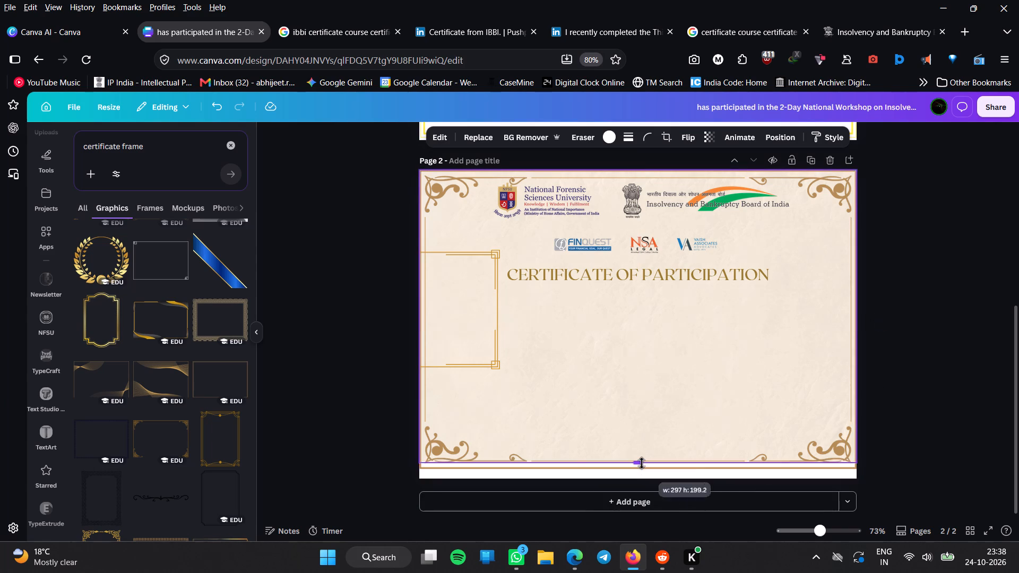
left_click(640, 461)
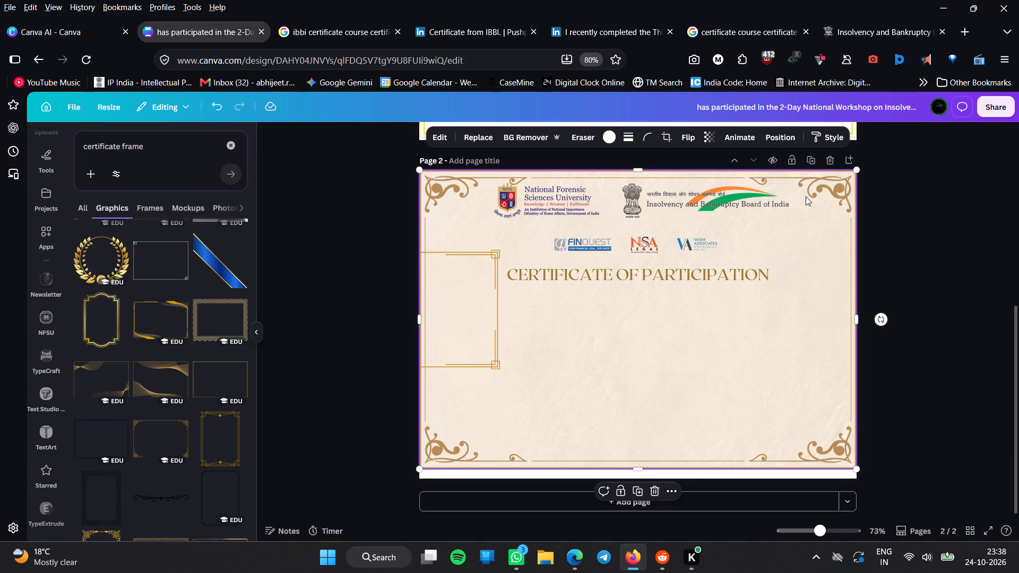
left_click(911, 371)
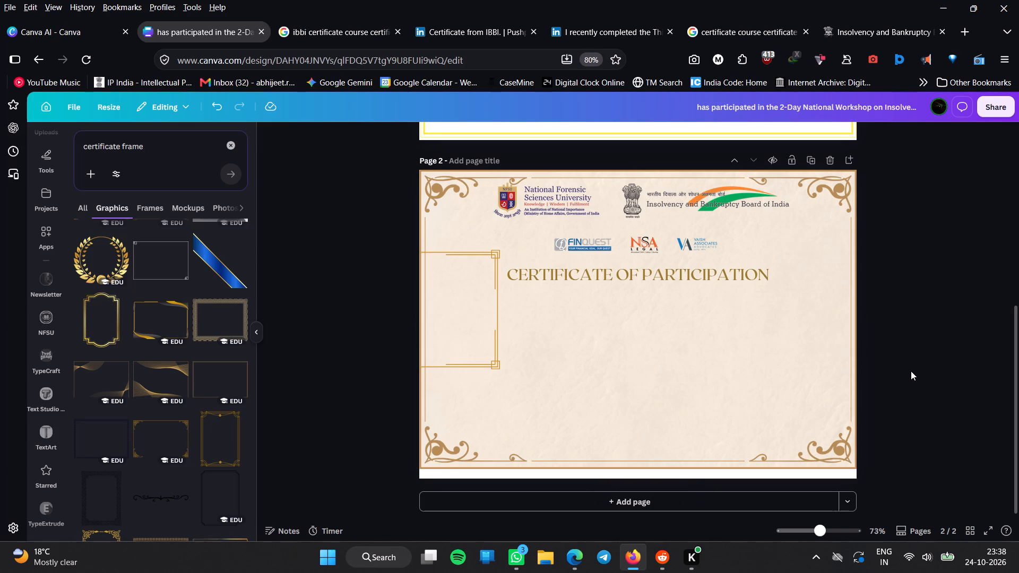
left_click(813, 478)
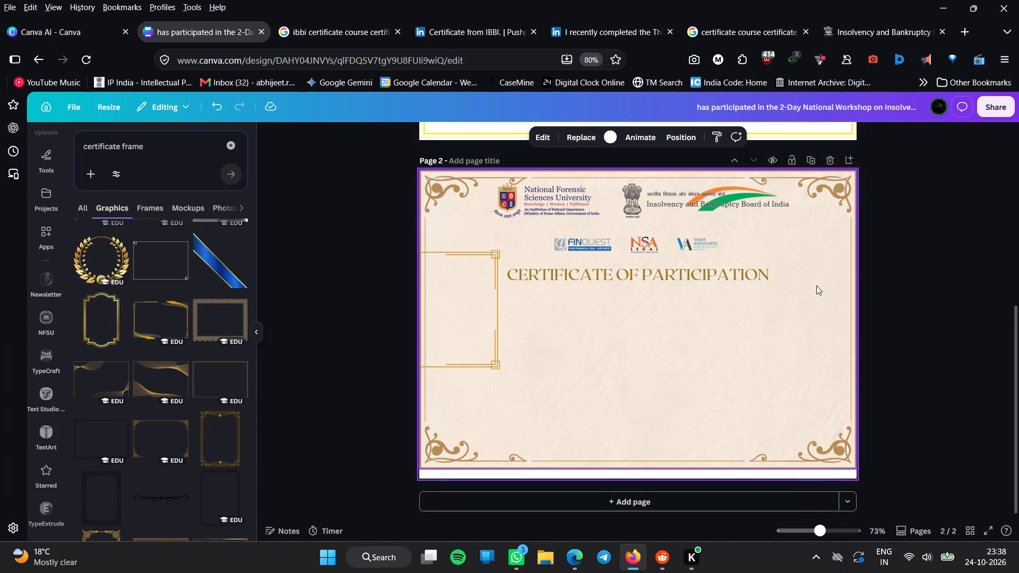
Enlarge the scroll-cornered gold frame slightly, to about 299 by 205 mm, keeping its top-left corner on page 2's corner.
left_click(630, 436)
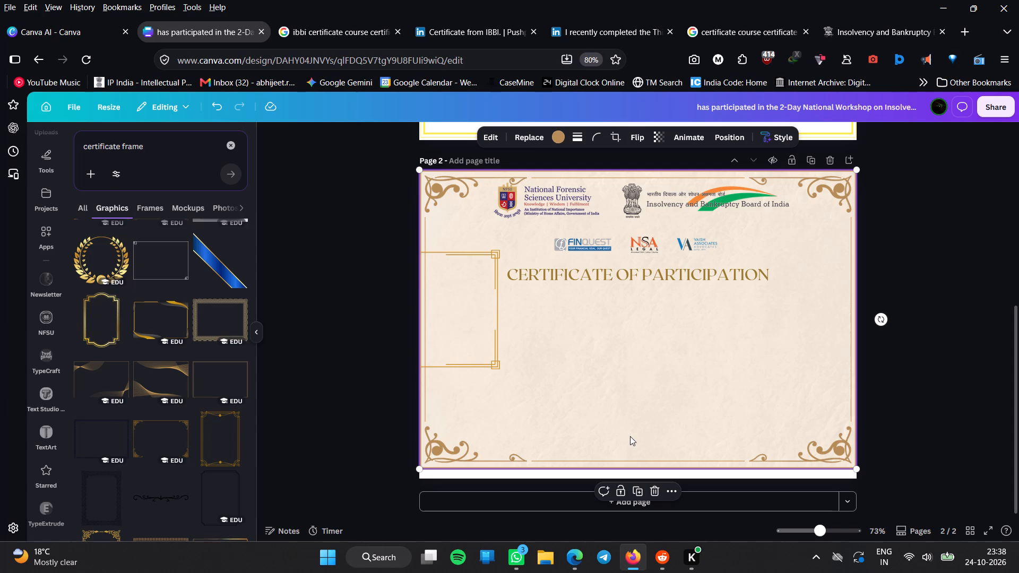
left_click_drag(858, 466, 858, 467)
left_click_drag(858, 467, 856, 477)
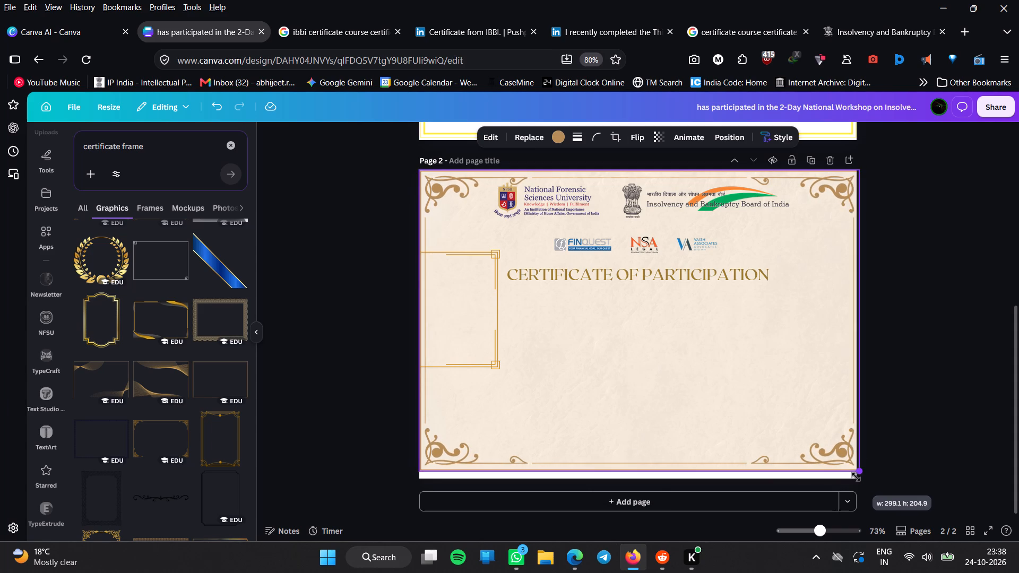
left_click_drag(856, 477, 857, 475)
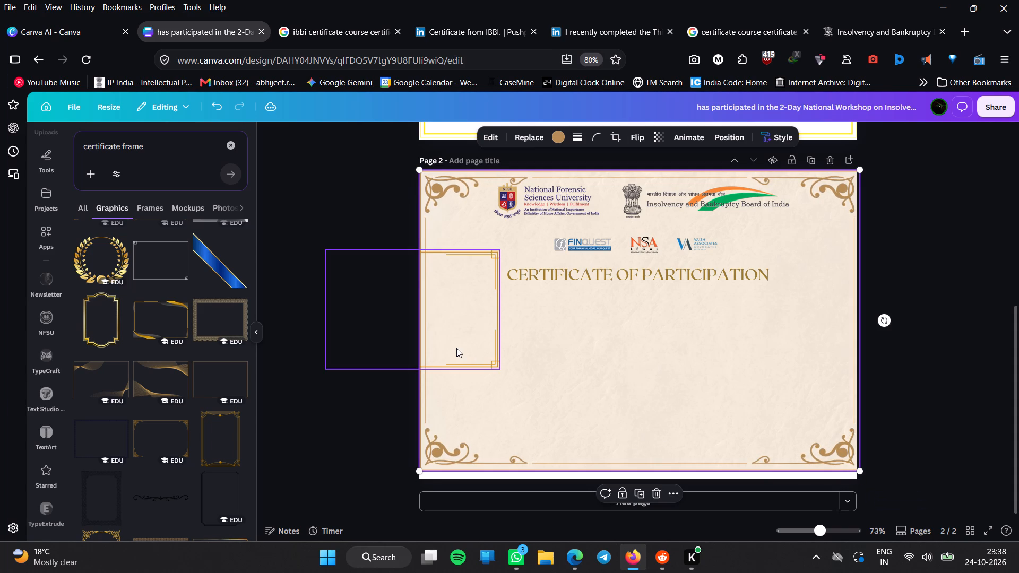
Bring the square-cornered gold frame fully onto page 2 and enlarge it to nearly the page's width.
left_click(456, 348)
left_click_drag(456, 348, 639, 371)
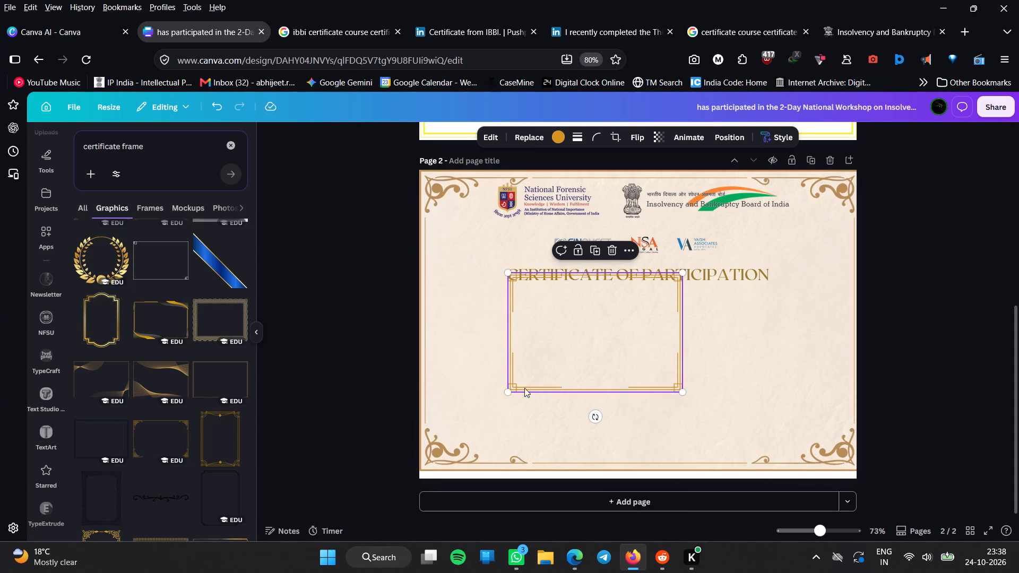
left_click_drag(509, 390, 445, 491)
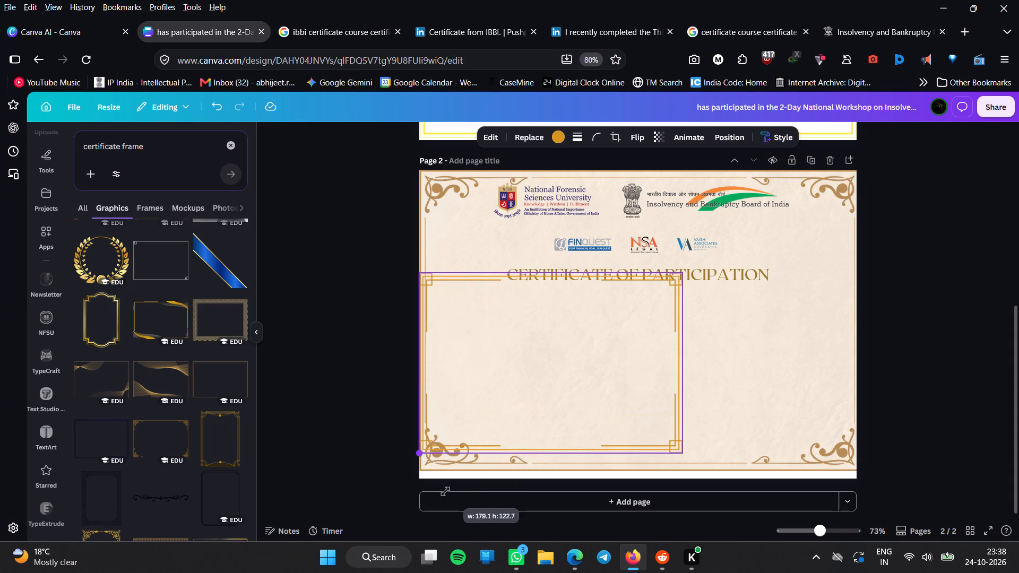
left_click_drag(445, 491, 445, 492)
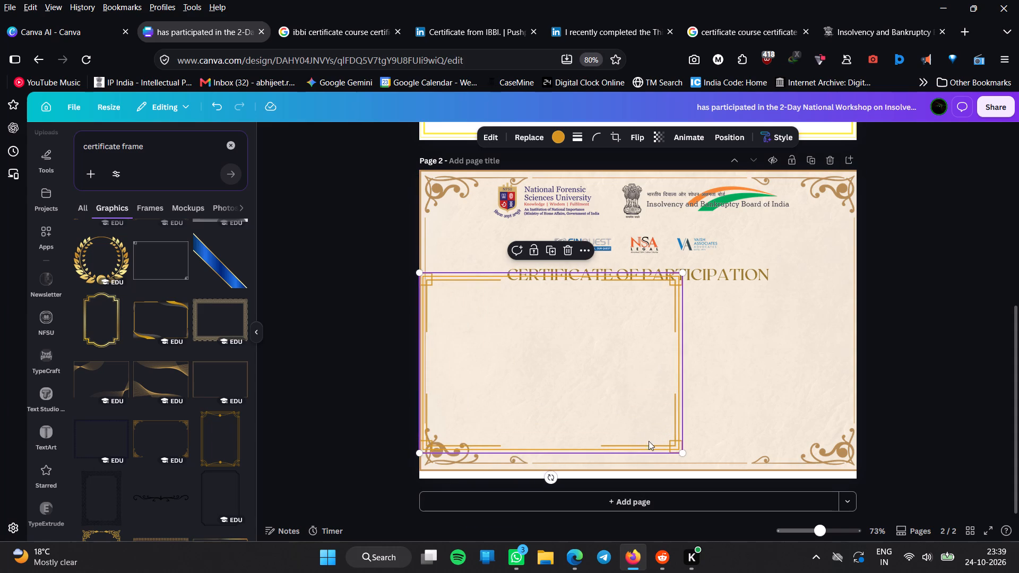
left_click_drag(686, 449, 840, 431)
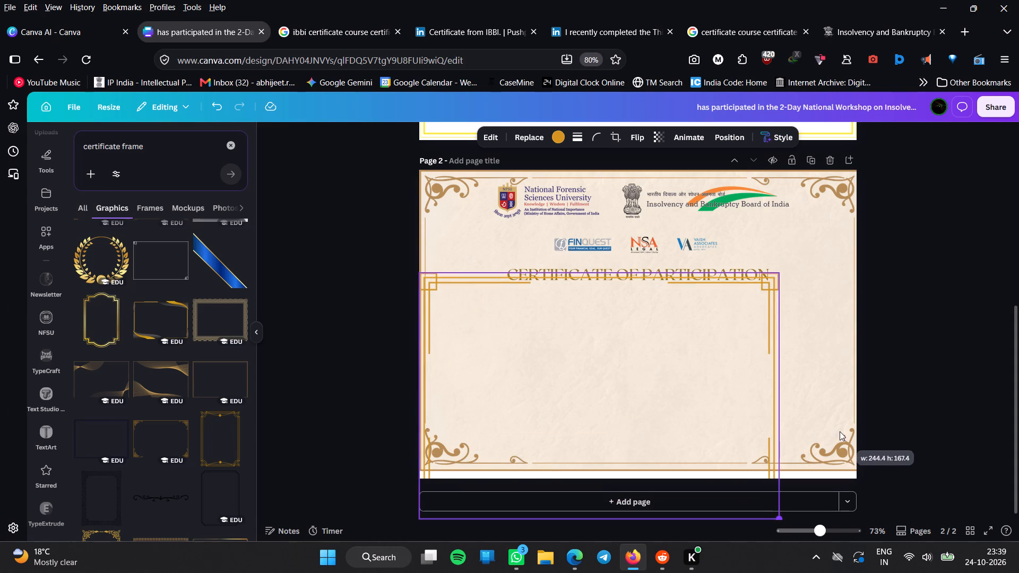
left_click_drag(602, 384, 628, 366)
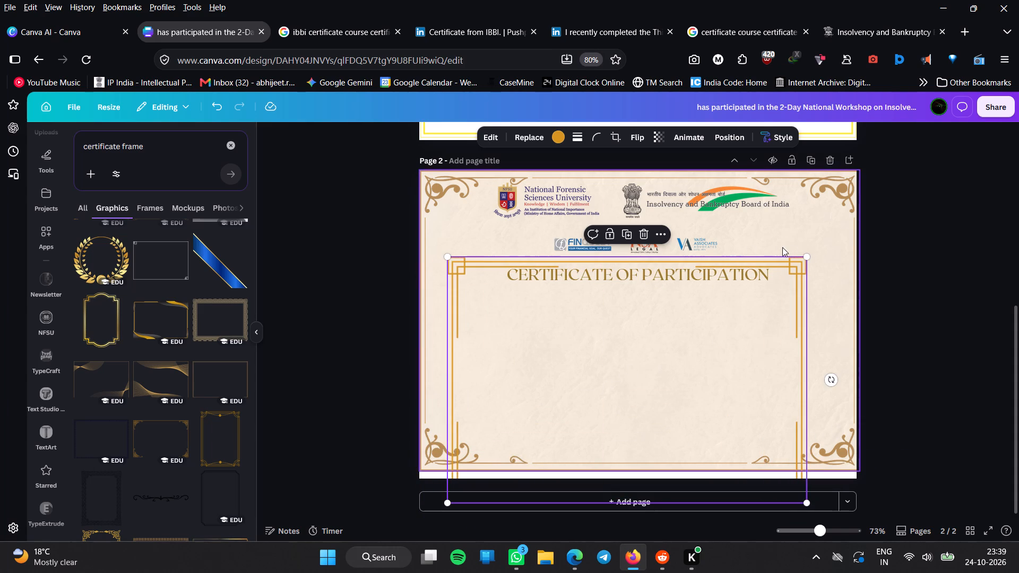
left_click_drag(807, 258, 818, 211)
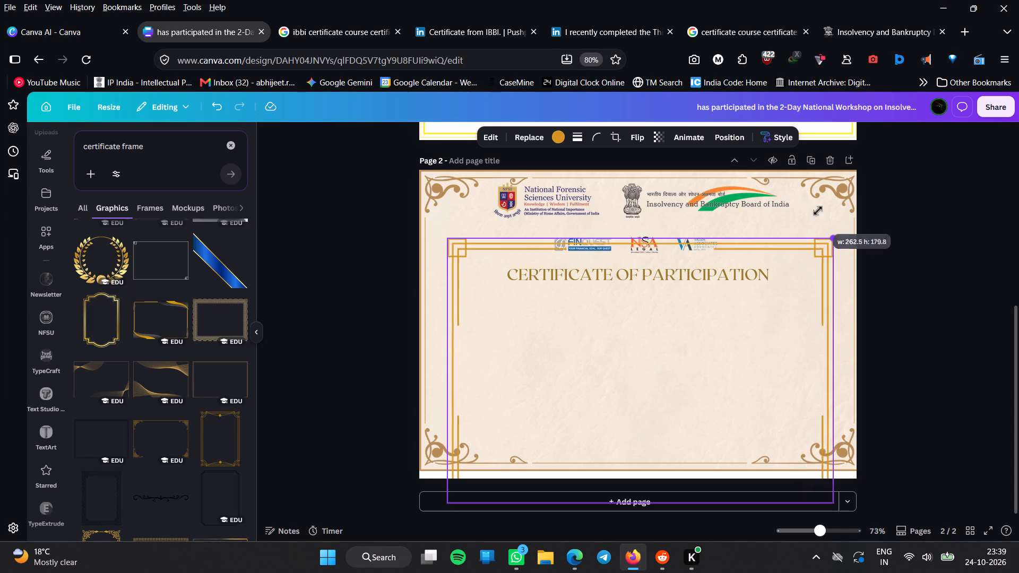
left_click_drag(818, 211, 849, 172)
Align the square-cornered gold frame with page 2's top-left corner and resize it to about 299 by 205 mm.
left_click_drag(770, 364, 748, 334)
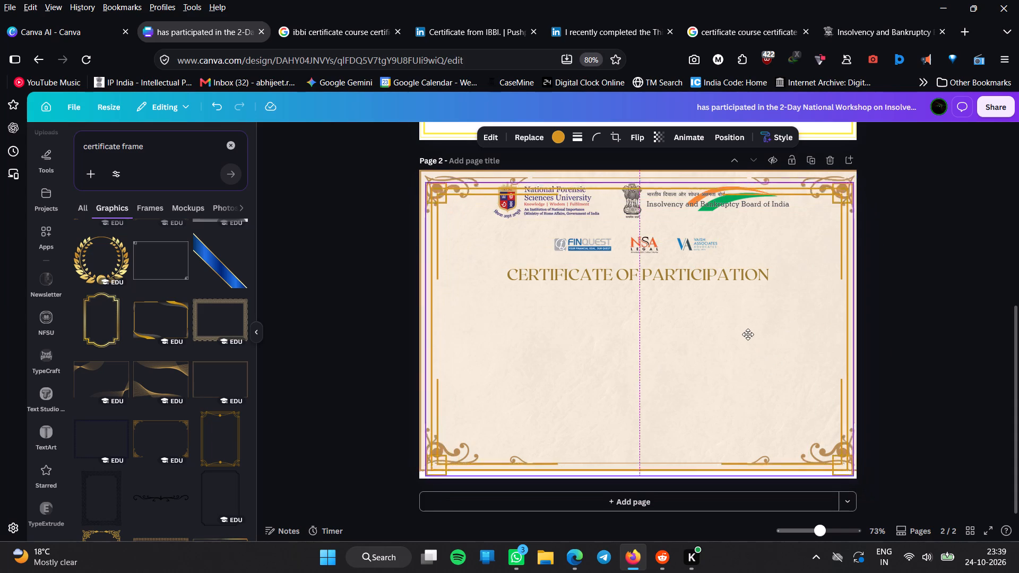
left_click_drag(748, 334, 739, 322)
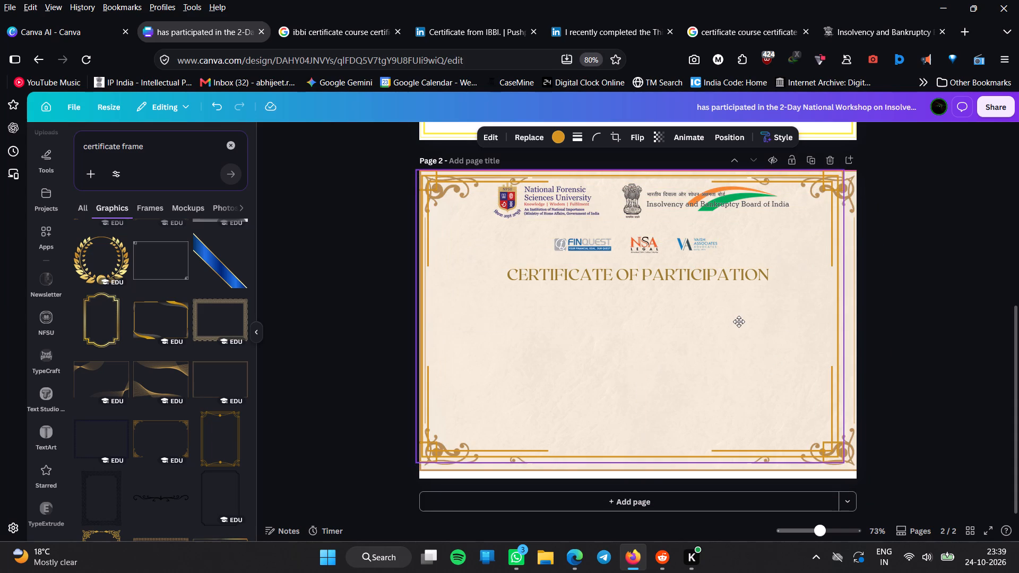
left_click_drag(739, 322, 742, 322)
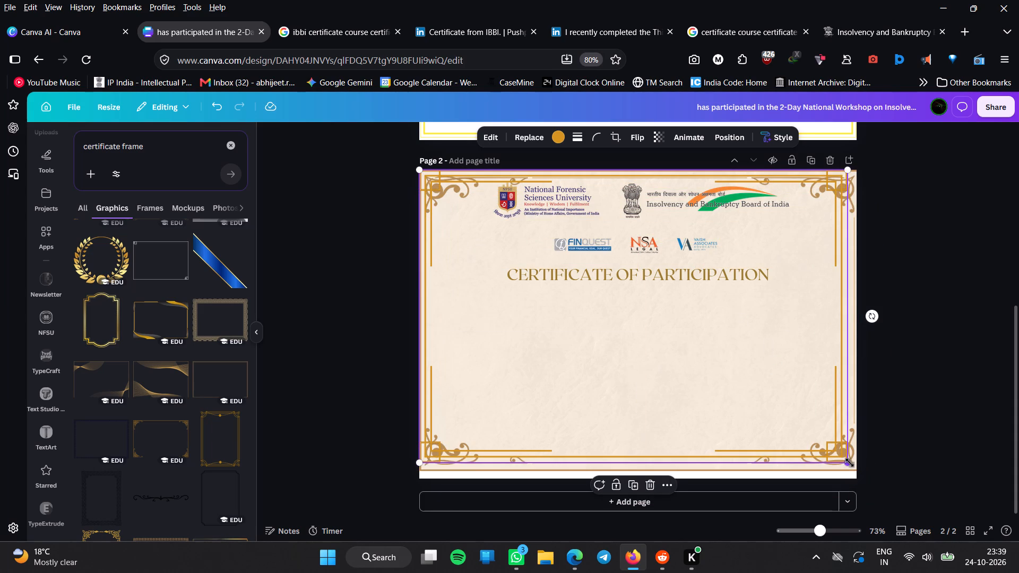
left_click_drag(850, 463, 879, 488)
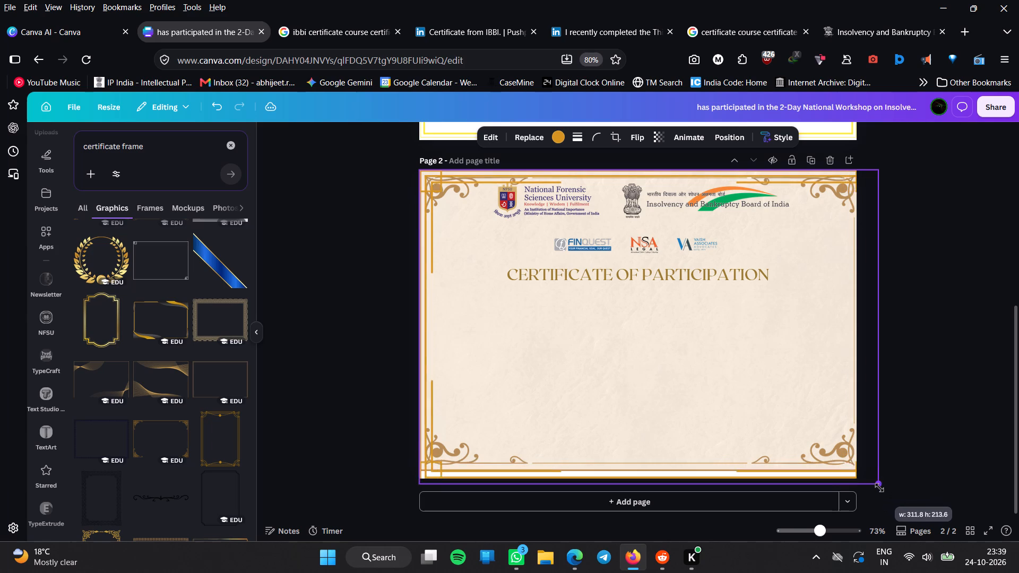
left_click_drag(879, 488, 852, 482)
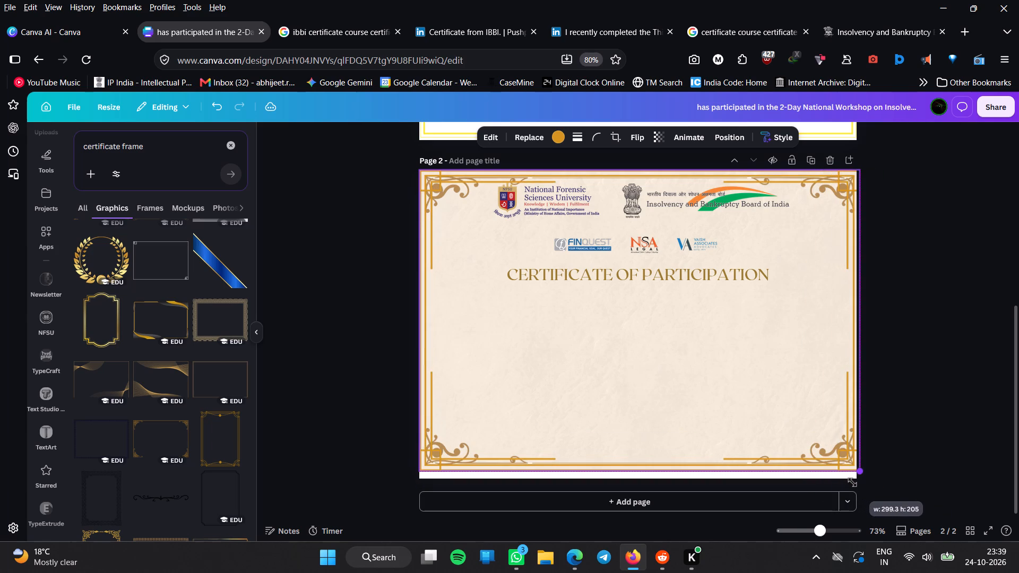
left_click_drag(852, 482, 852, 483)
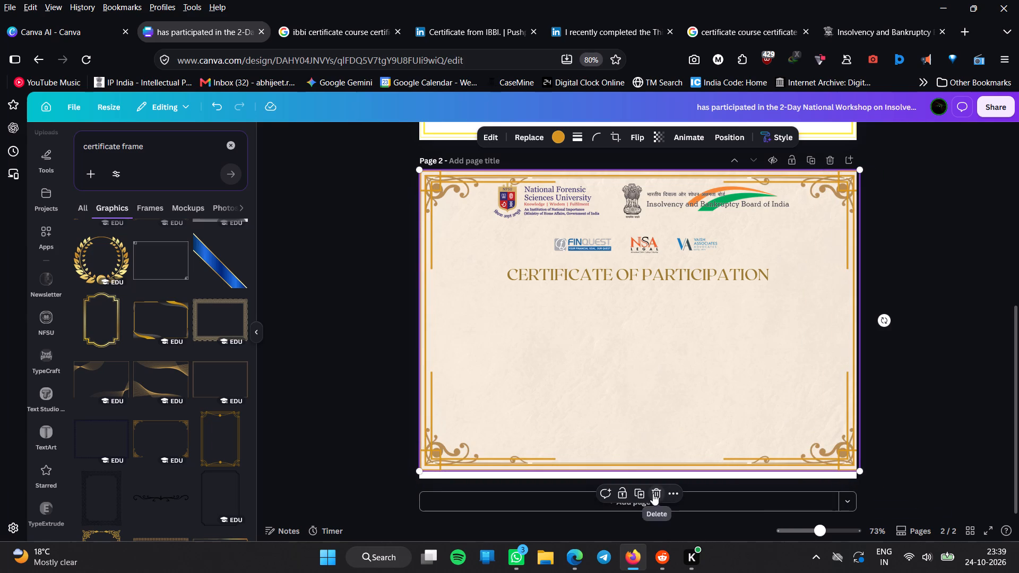
Delete the square-cornered gold frame from page 2.
left_click(653, 493)
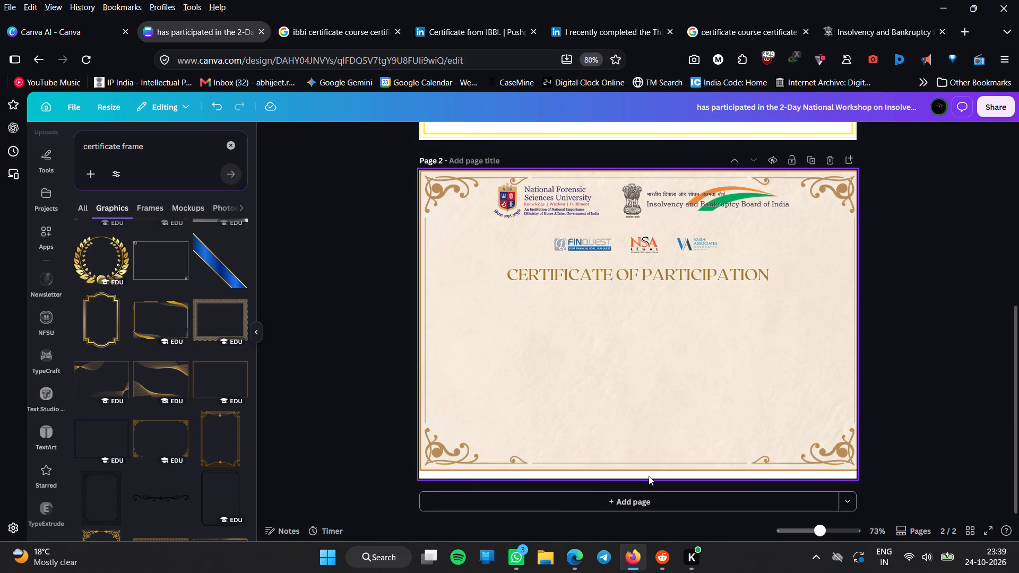
left_click(649, 476)
left_click(649, 476)
Add a blank page after page 2.
left_click(658, 498)
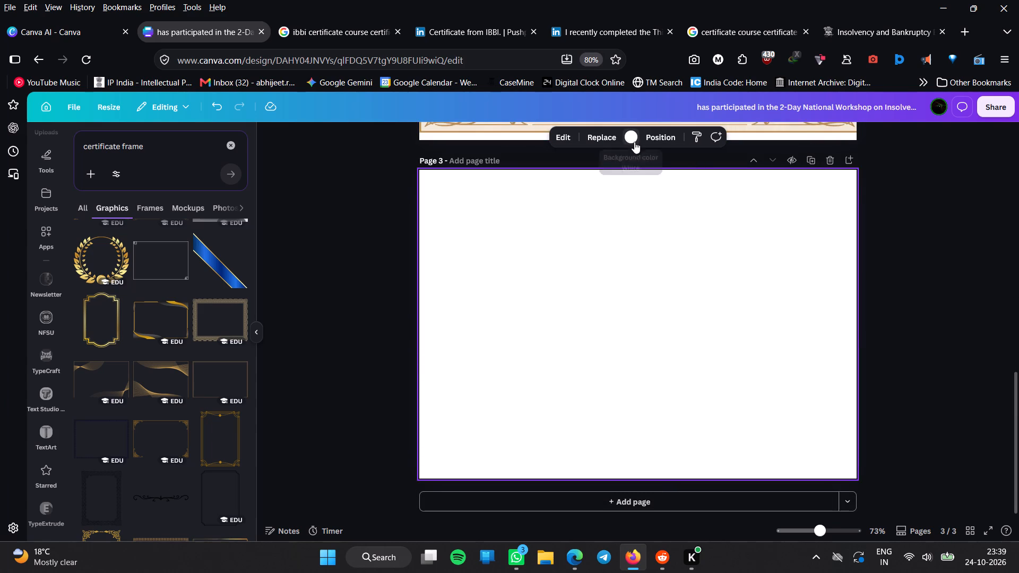
left_click(714, 277)
left_click(808, 199)
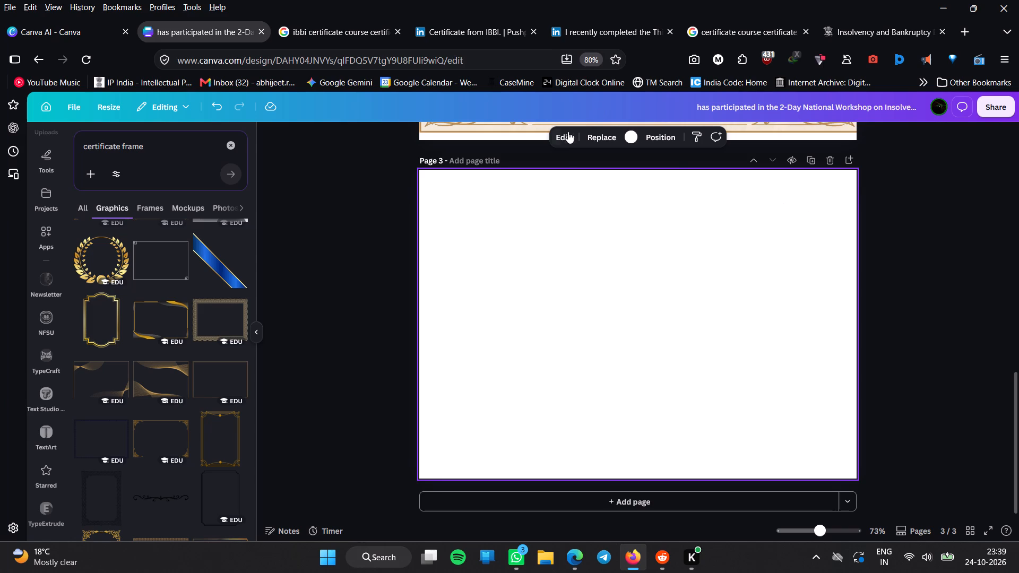
Resize blank page 3 to the landscape Certificate (A4) format, 297 × 210 mm, found by searching the sizes for "cert".
left_click(563, 134)
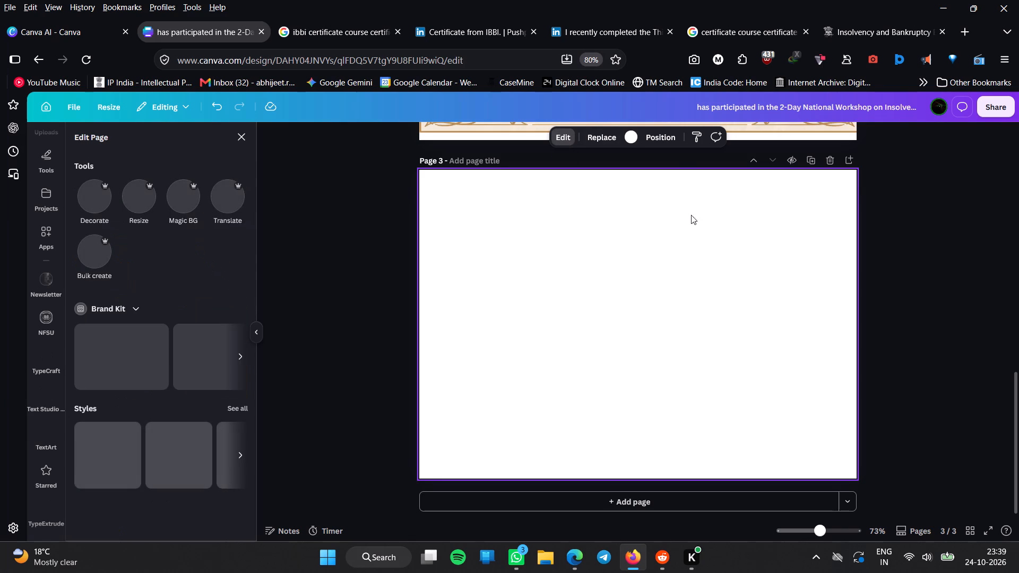
left_click(141, 196)
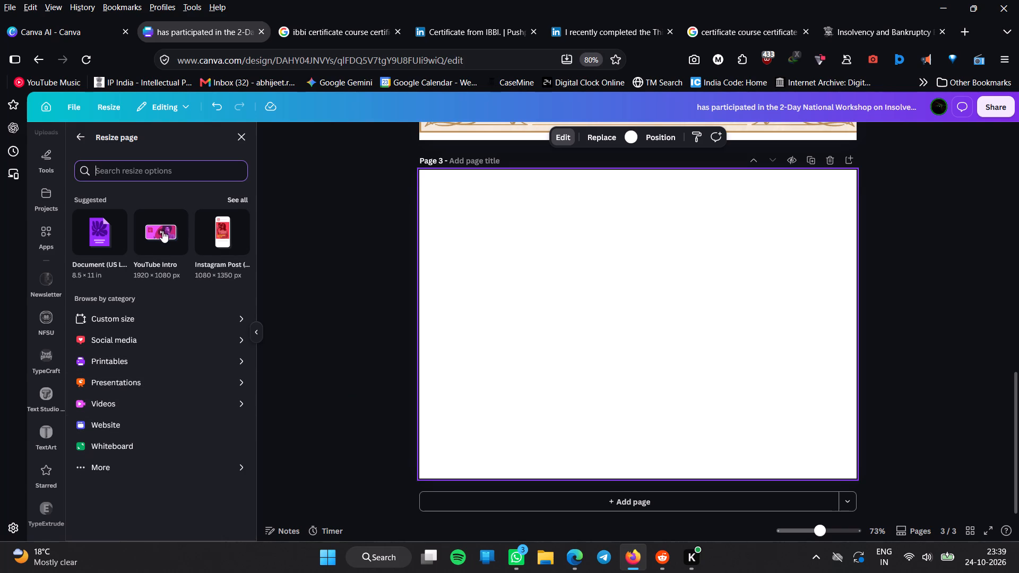
left_click(140, 171)
type("cert")
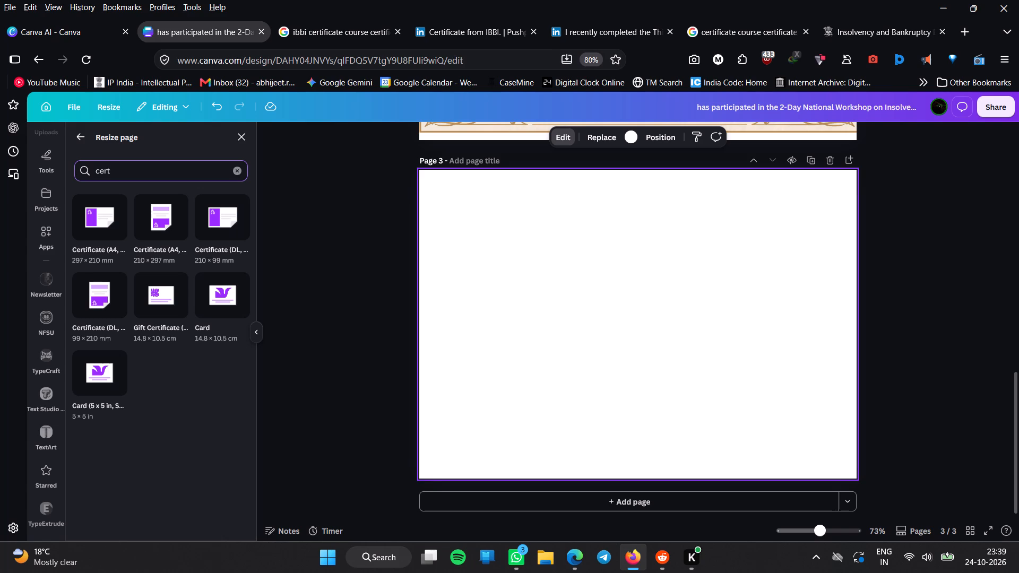
left_click(97, 234)
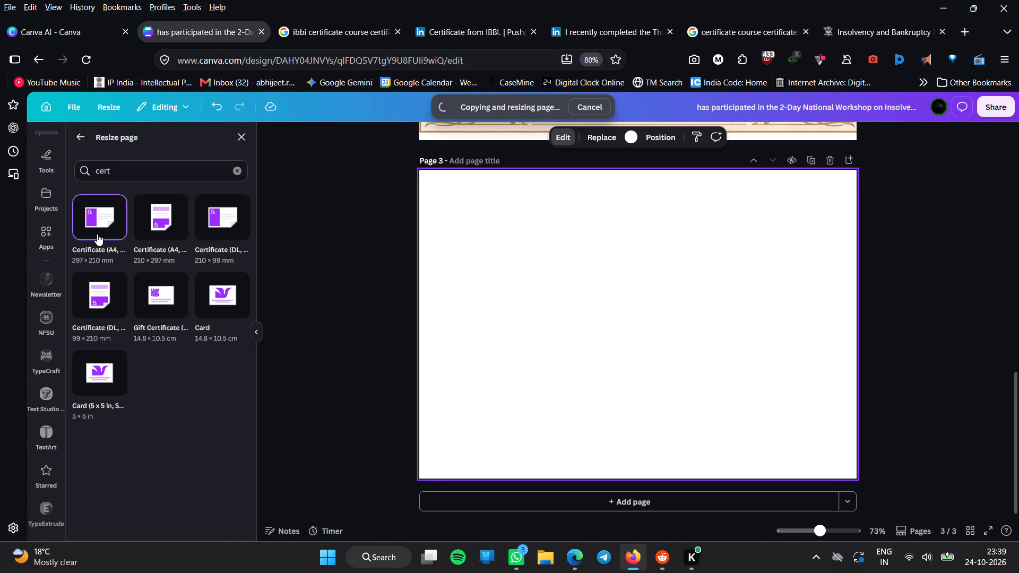
Compare the resized blank copy on page 4 with blank page 3 and page 2's certificate.
scroll(526, 324, "up", 4)
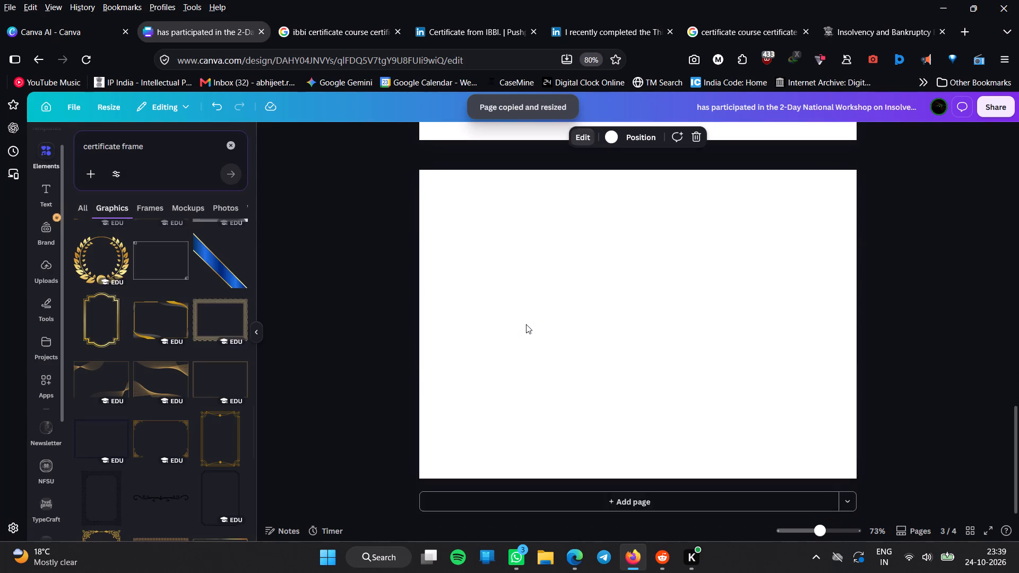
scroll(526, 324, "up", 4)
scroll(526, 324, "down", 4)
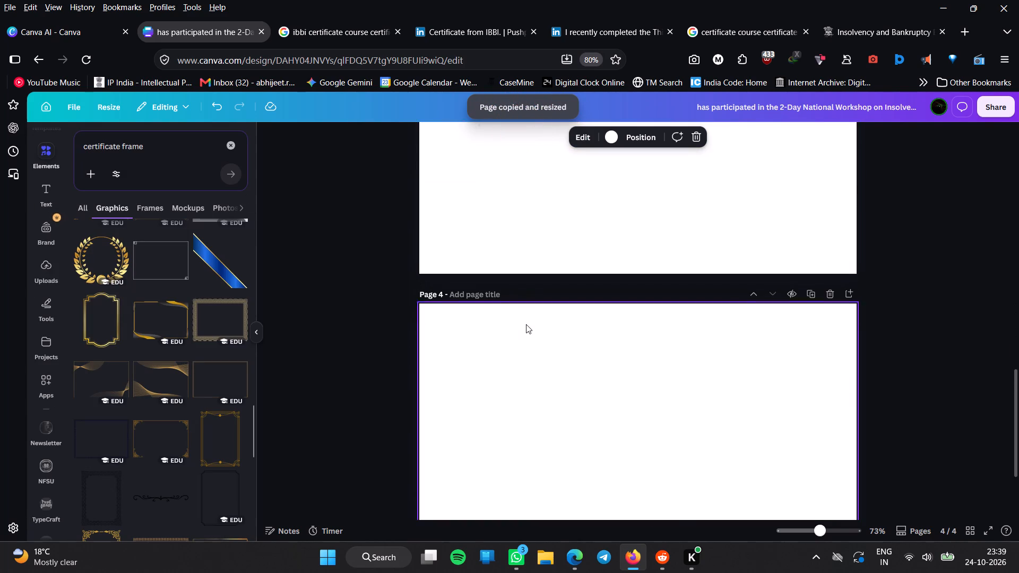
scroll(526, 324, "down", 1)
scroll(526, 324, "up", 5)
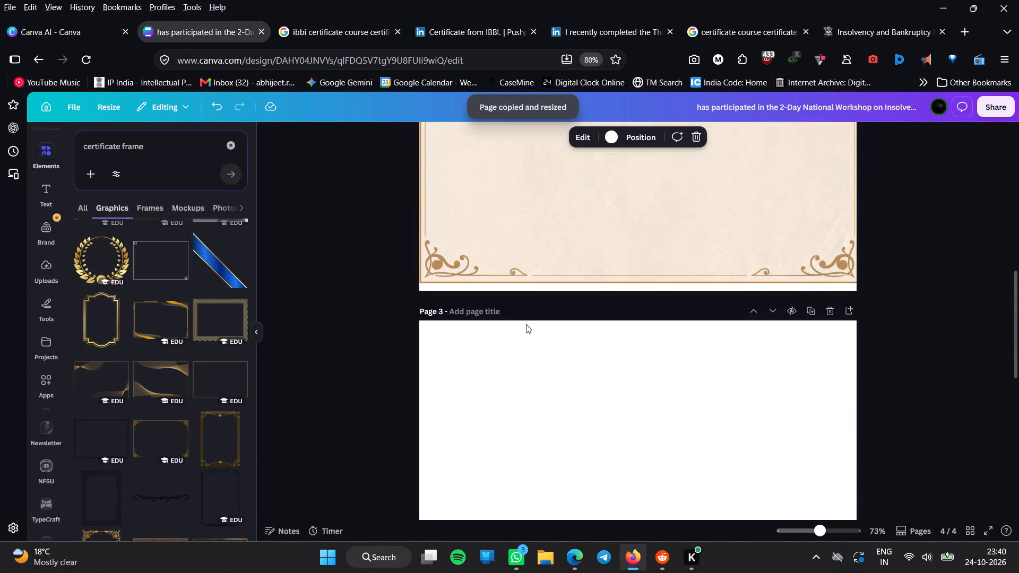
scroll(526, 324, "down", 1)
left_click(526, 324)
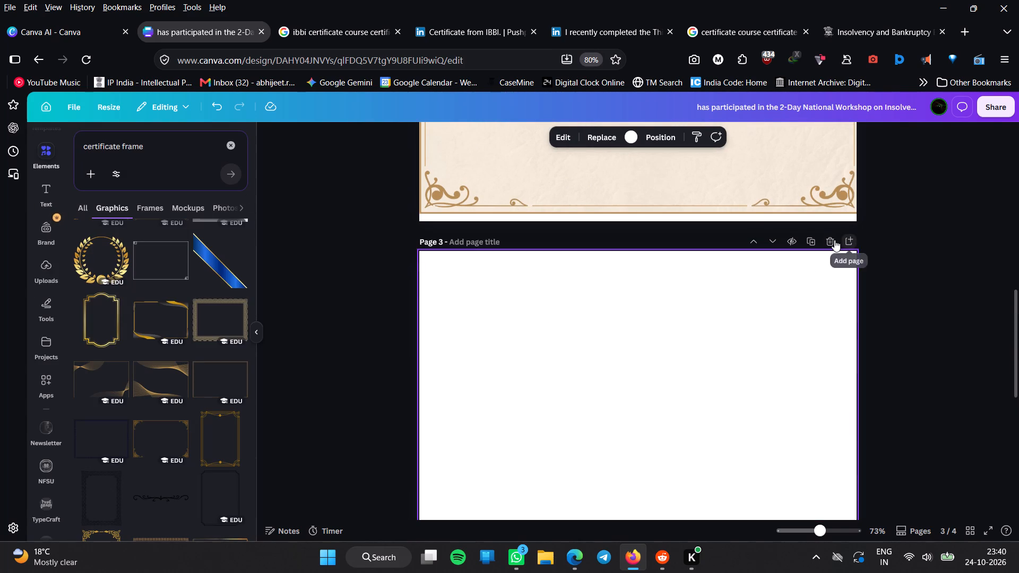
Delete blank page 3.
left_click(828, 244)
Create a resized copy of page 2's certificate in the landscape Certificate (A4) format, 297 × 210 mm, searching the sizes for "certi".
scroll(828, 244, "up", 2)
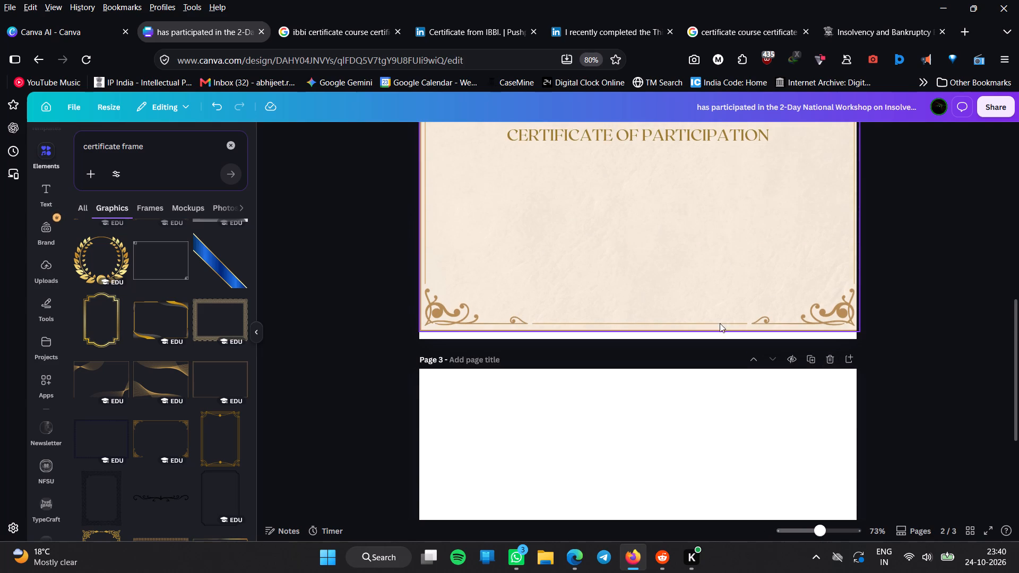
left_click(701, 334)
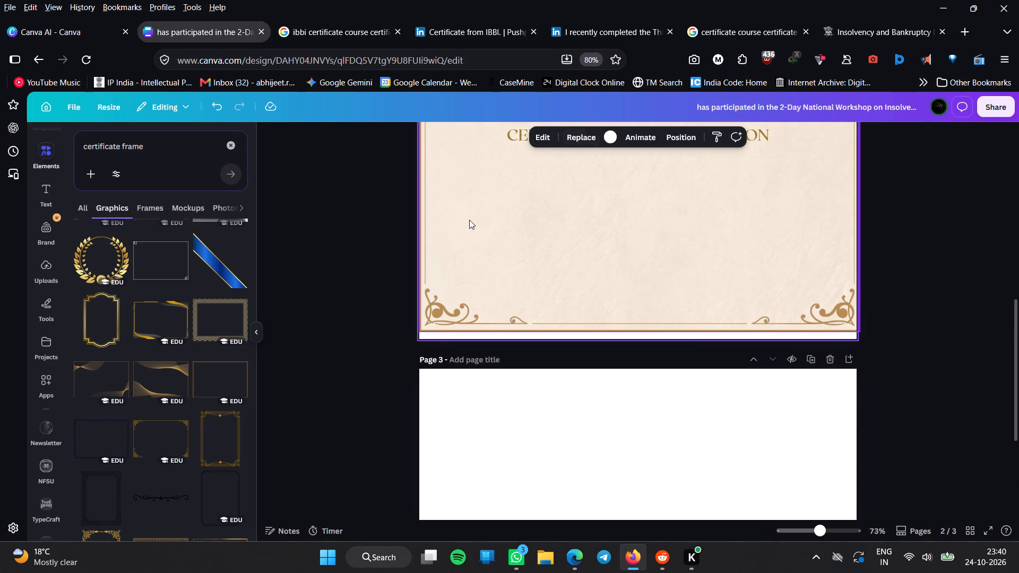
left_click(548, 136)
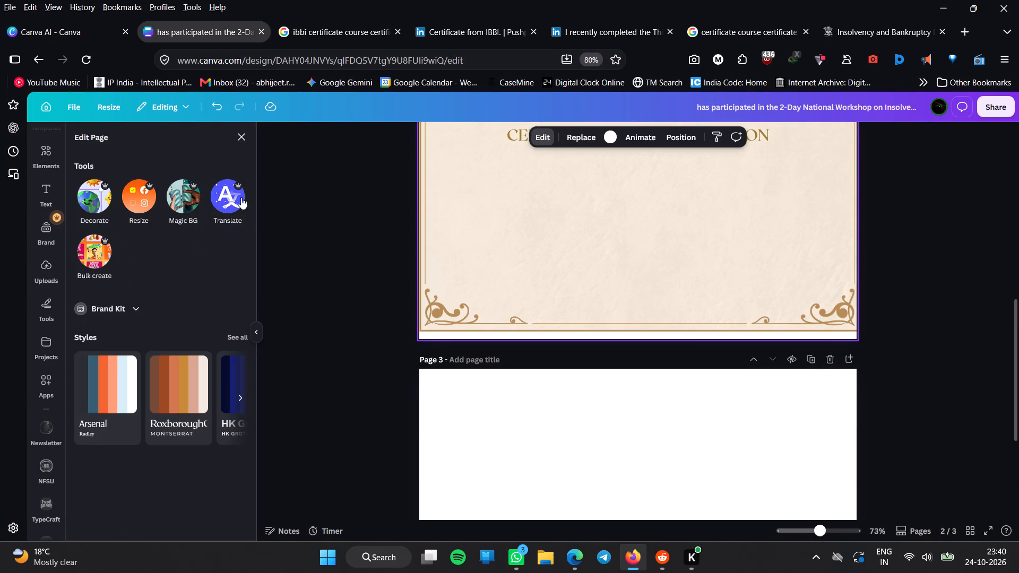
left_click(148, 195)
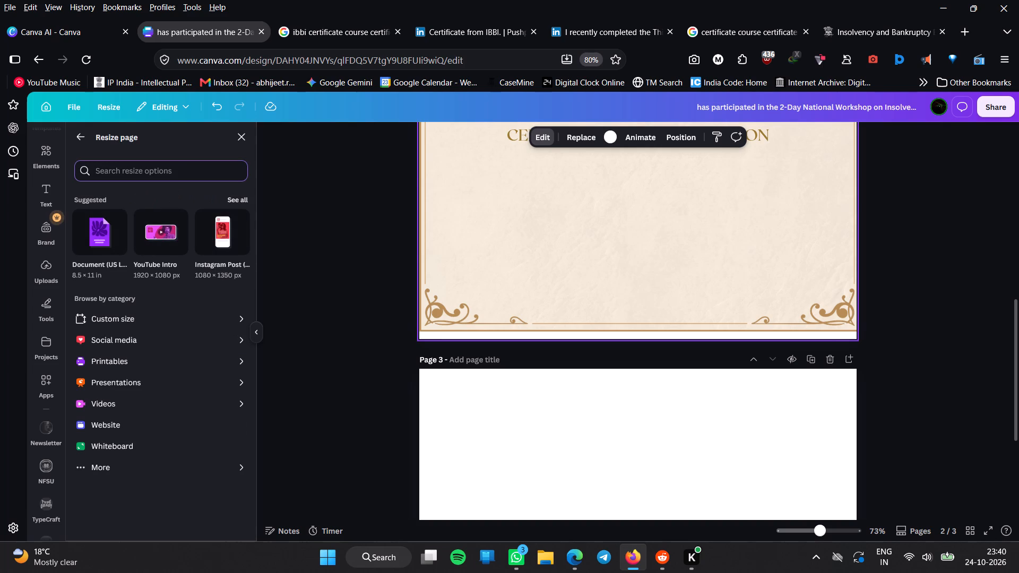
left_click(153, 169)
type("certi")
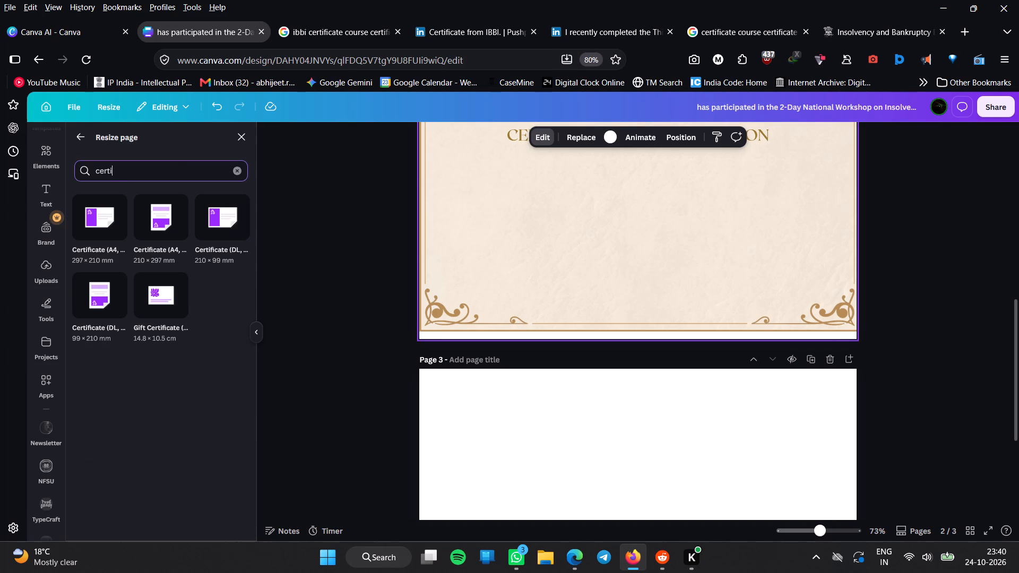
left_click(117, 211)
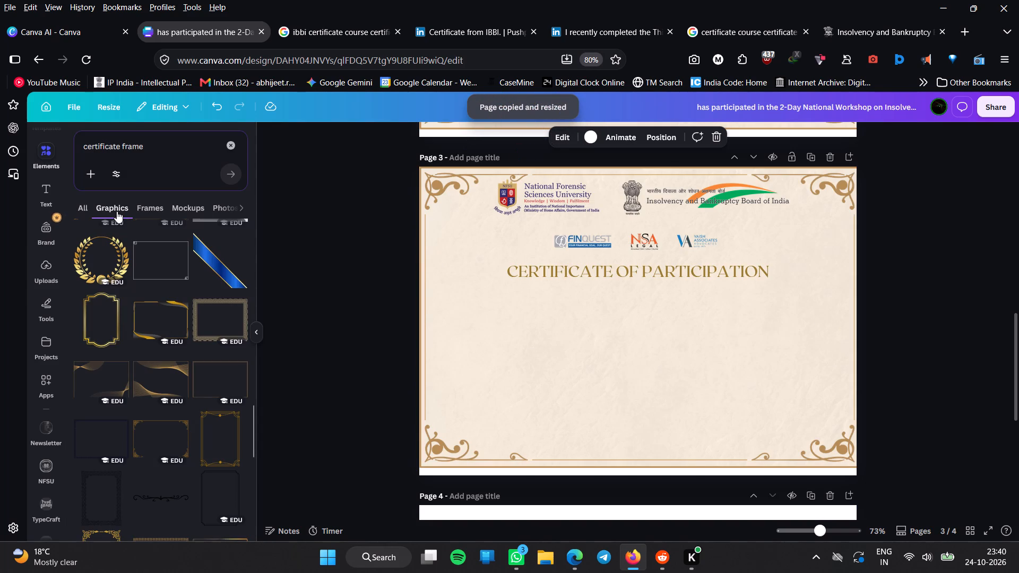
scroll(592, 189, "up", 4)
scroll(592, 189, "down", 1)
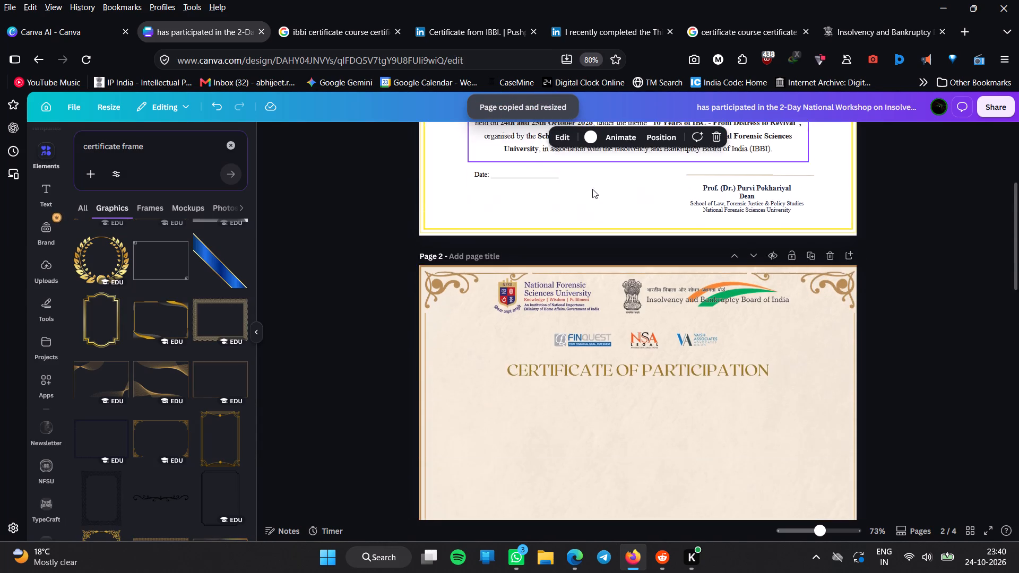
scroll(592, 189, "down", 1)
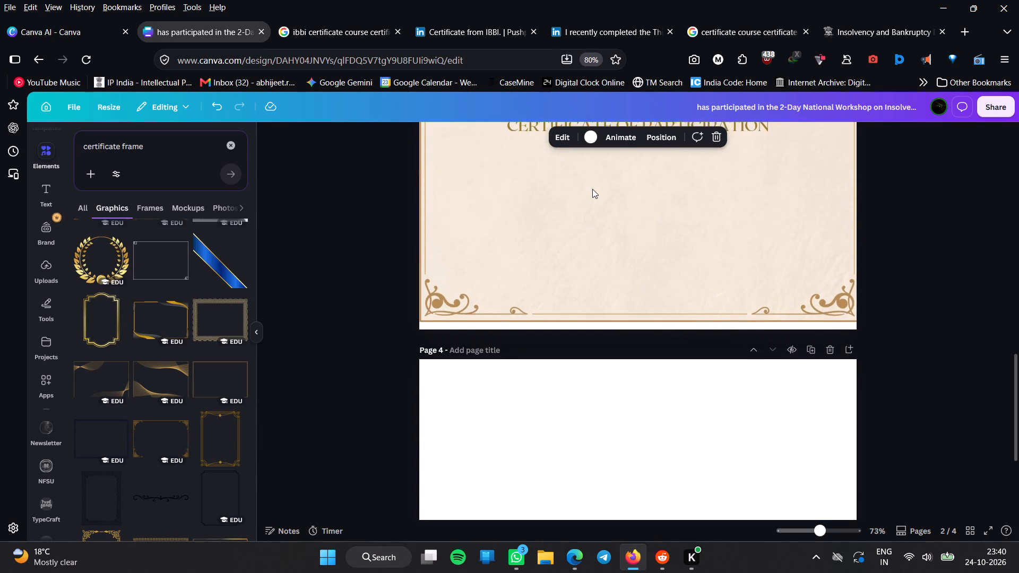
scroll(592, 189, "up", 2)
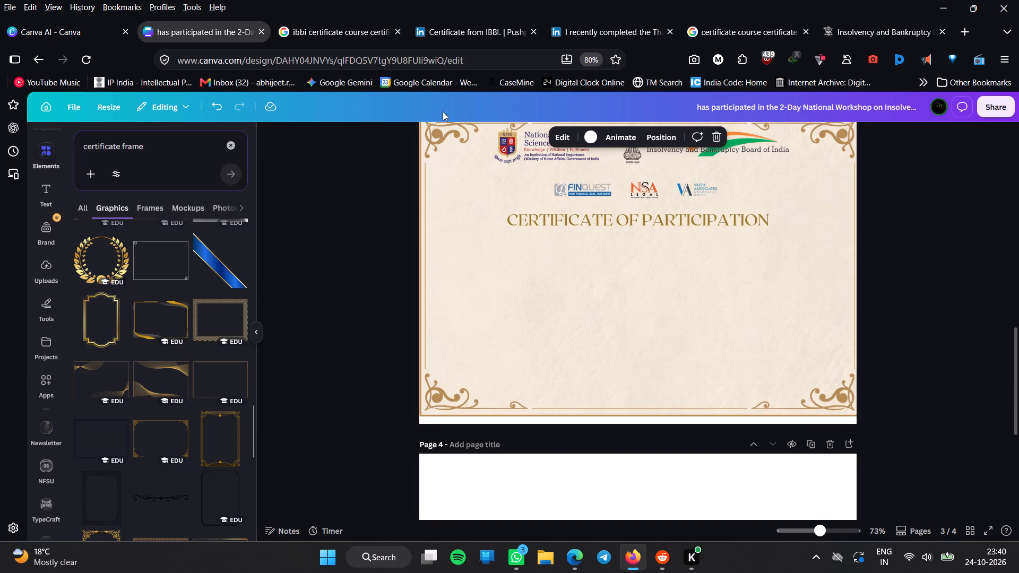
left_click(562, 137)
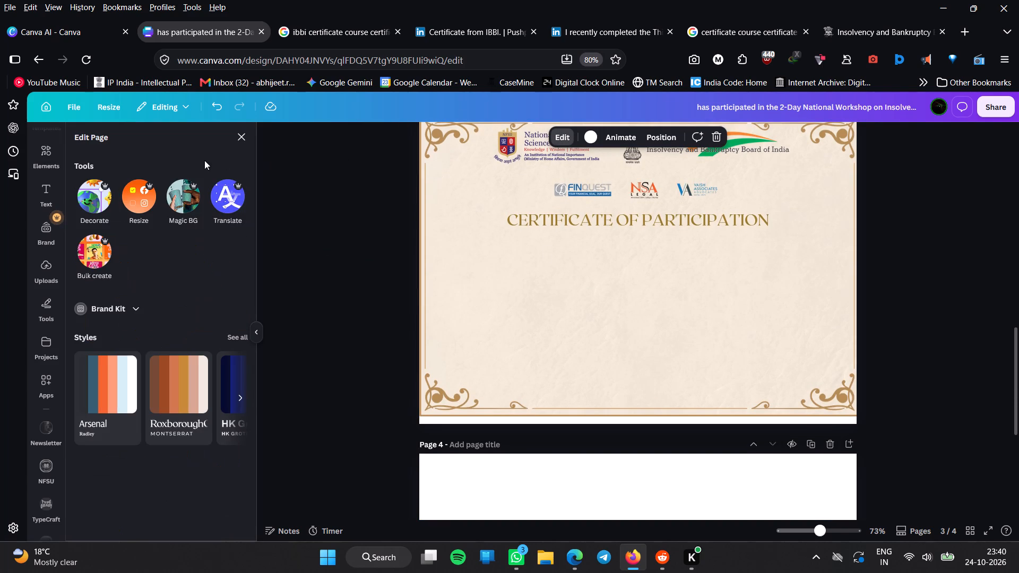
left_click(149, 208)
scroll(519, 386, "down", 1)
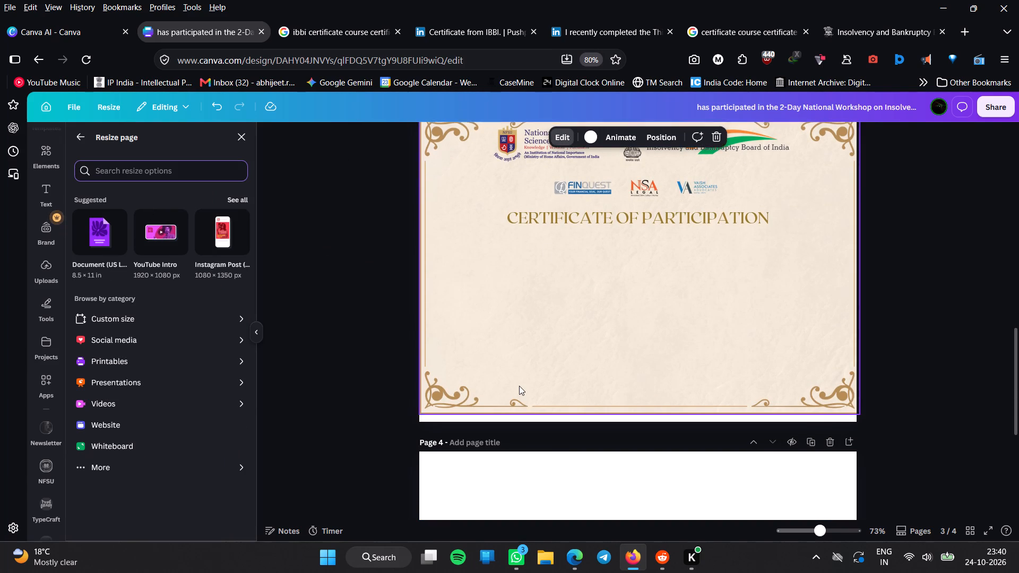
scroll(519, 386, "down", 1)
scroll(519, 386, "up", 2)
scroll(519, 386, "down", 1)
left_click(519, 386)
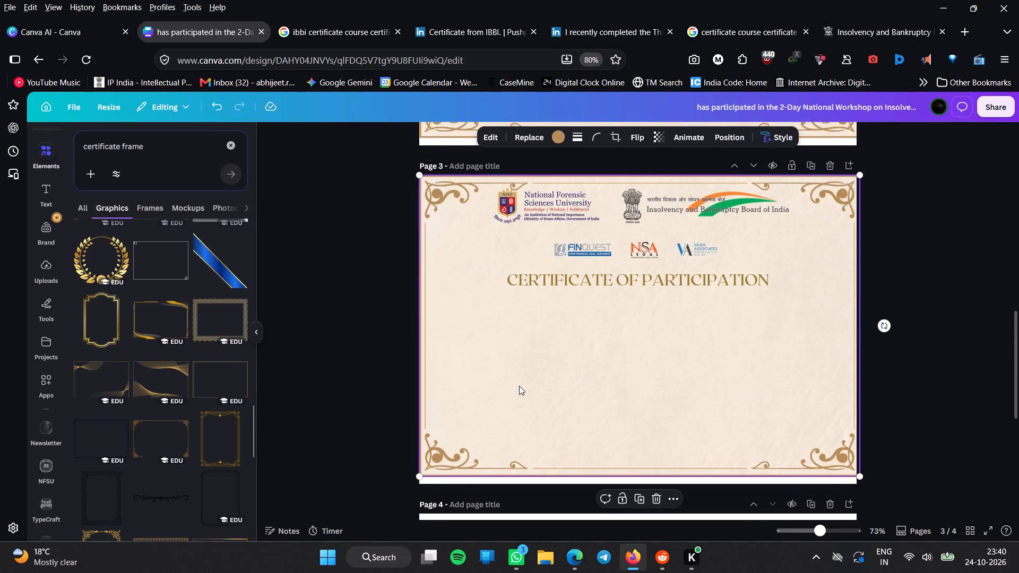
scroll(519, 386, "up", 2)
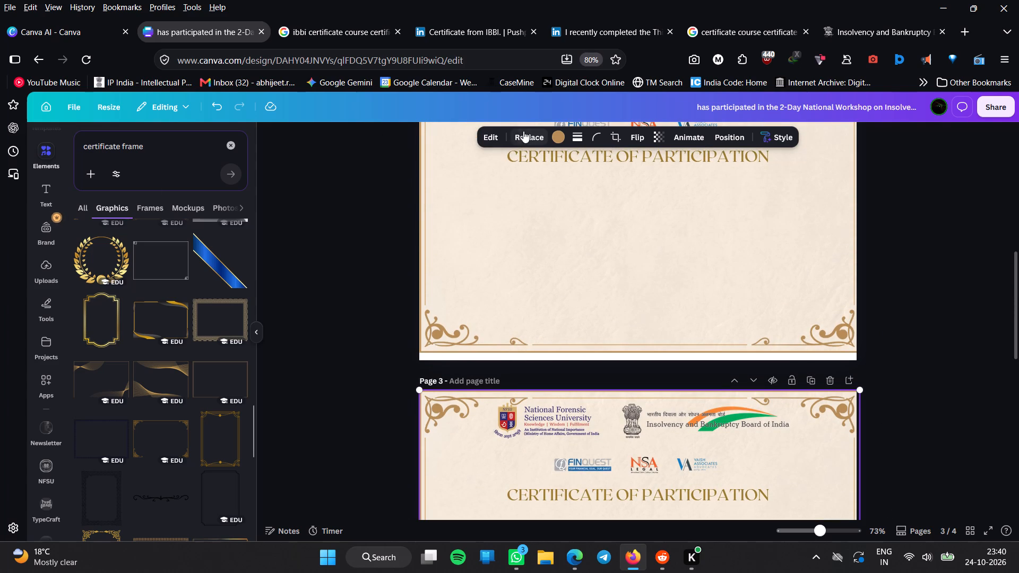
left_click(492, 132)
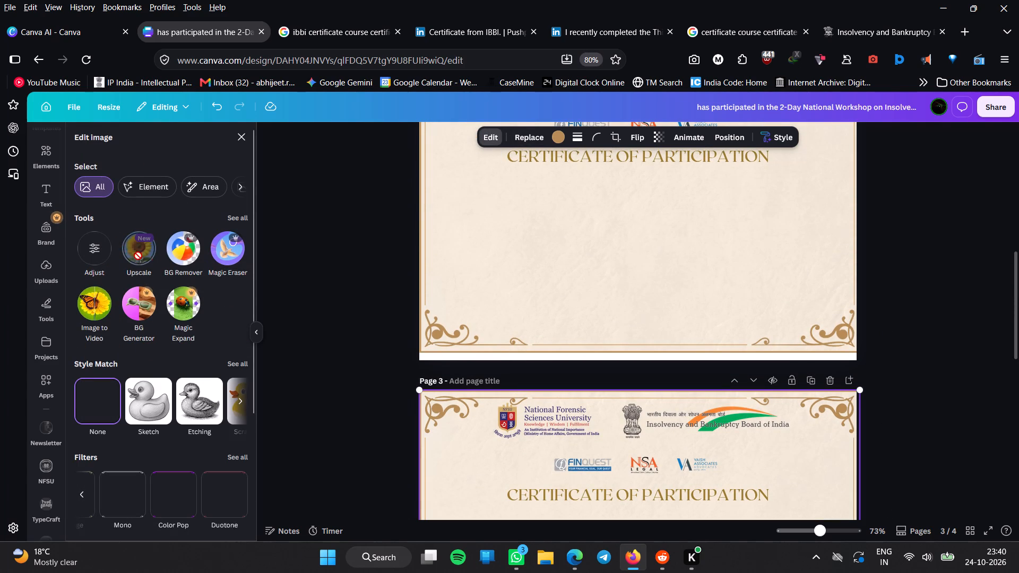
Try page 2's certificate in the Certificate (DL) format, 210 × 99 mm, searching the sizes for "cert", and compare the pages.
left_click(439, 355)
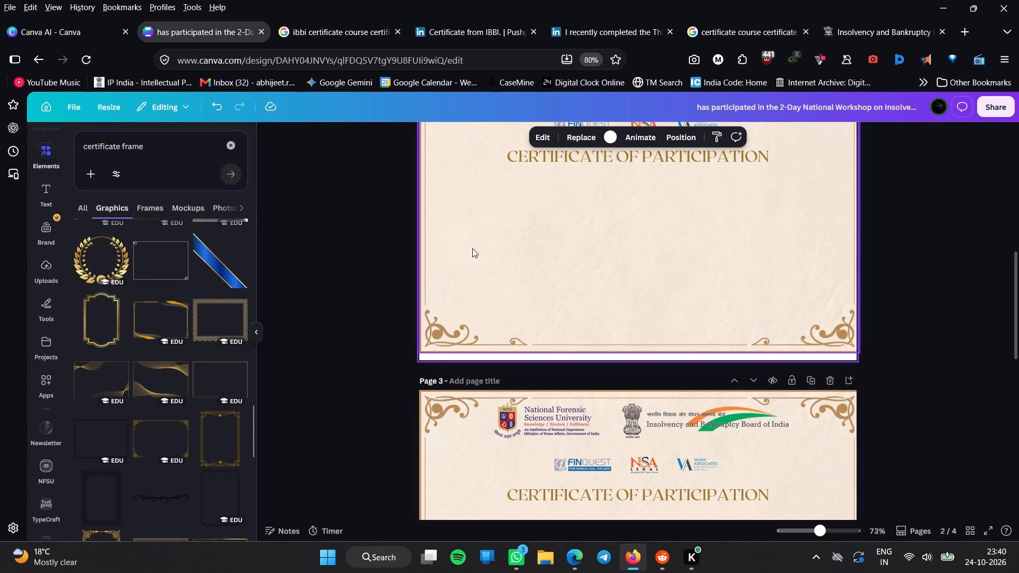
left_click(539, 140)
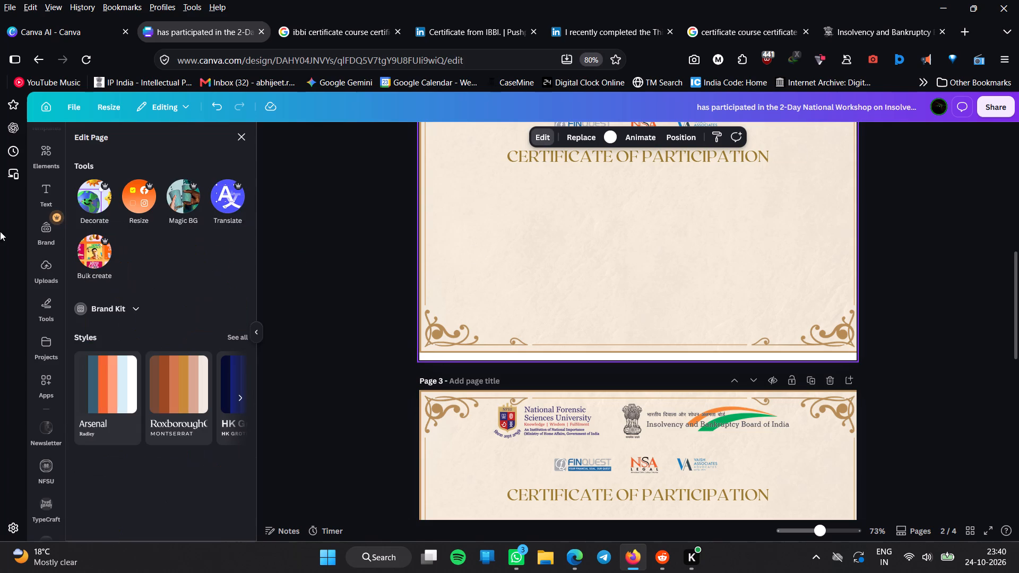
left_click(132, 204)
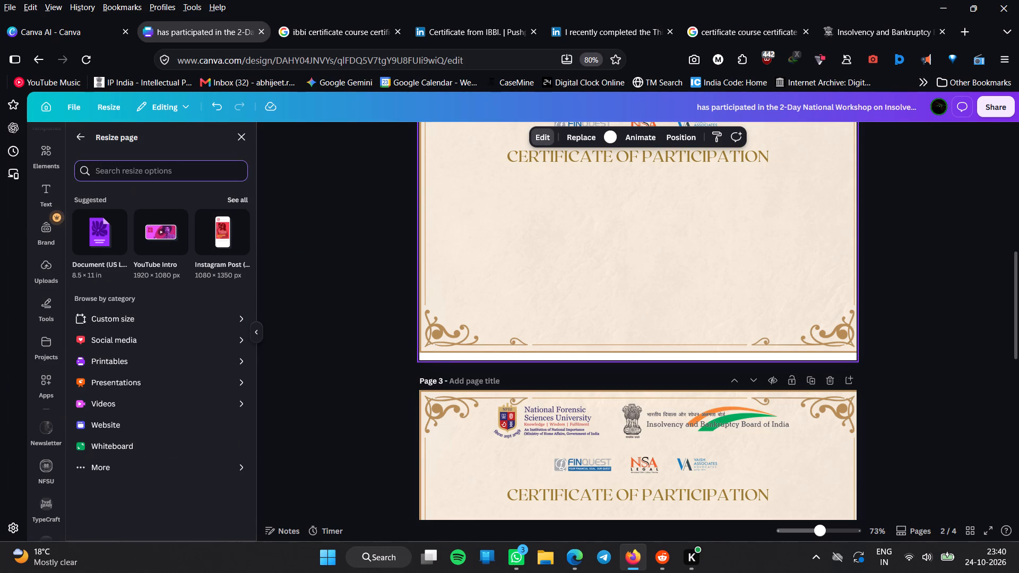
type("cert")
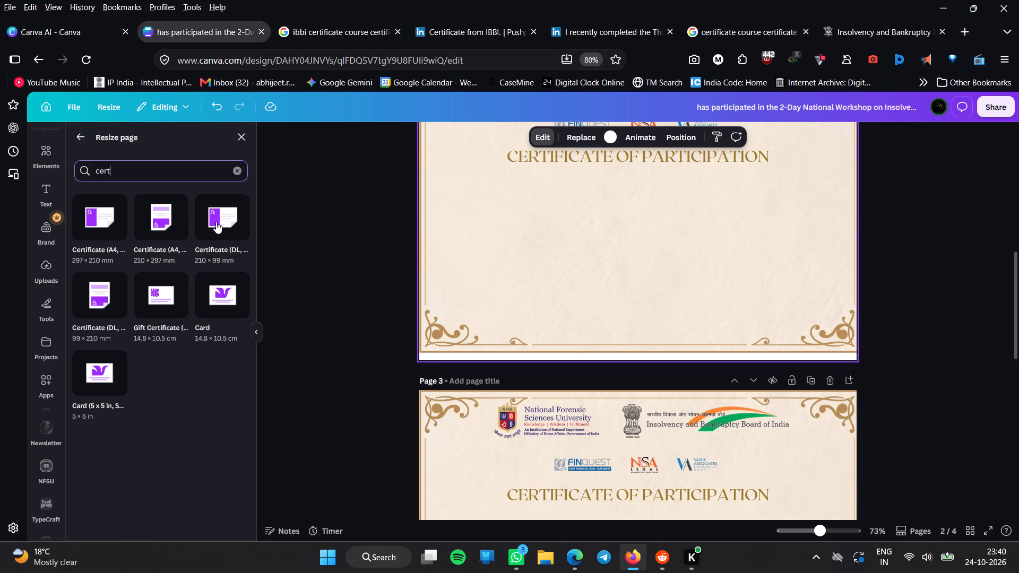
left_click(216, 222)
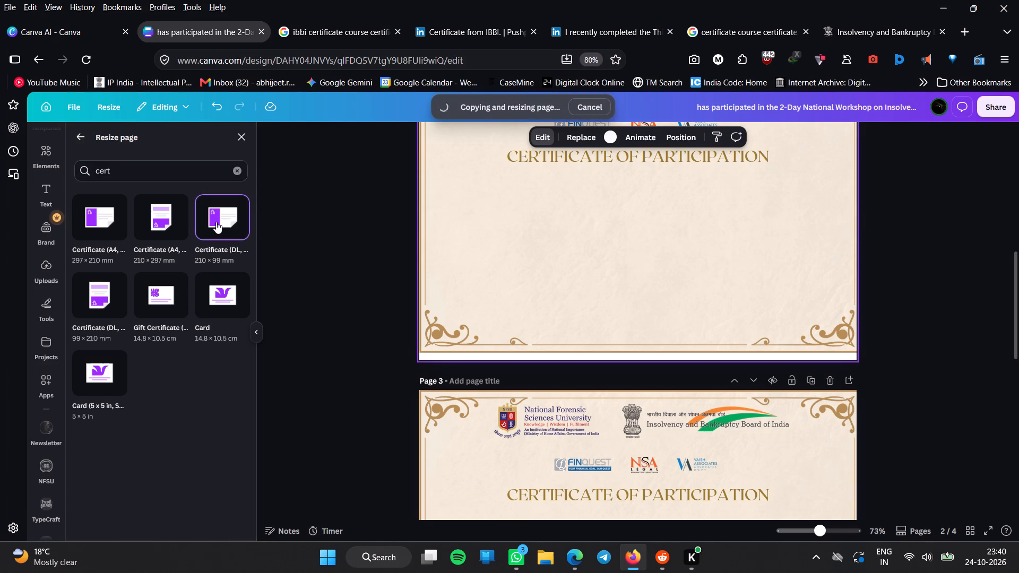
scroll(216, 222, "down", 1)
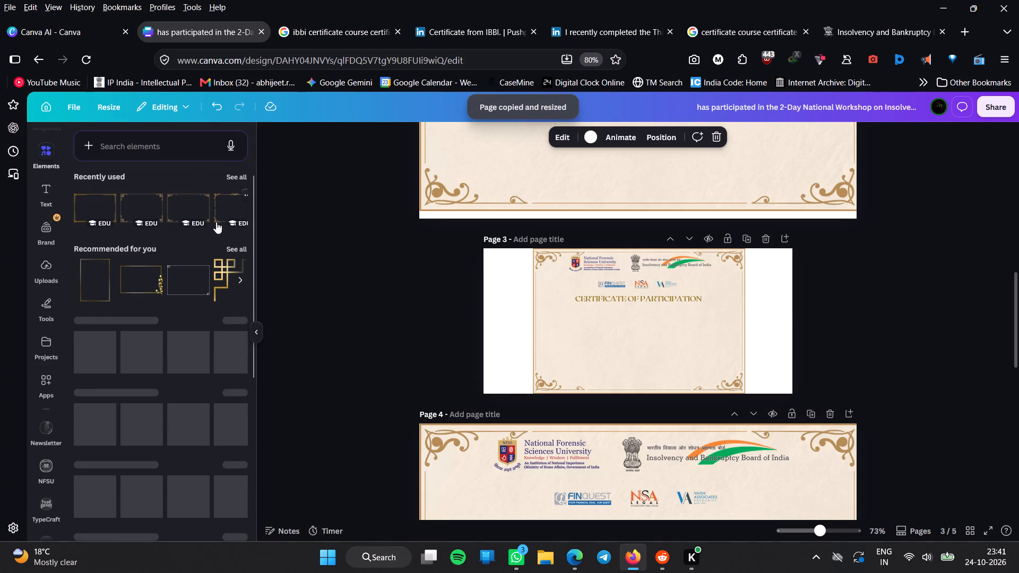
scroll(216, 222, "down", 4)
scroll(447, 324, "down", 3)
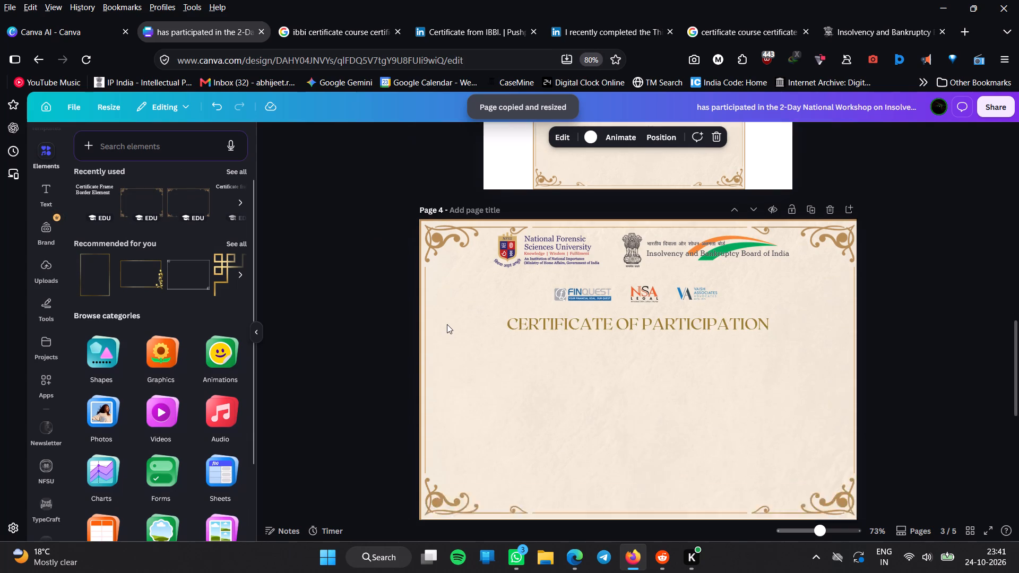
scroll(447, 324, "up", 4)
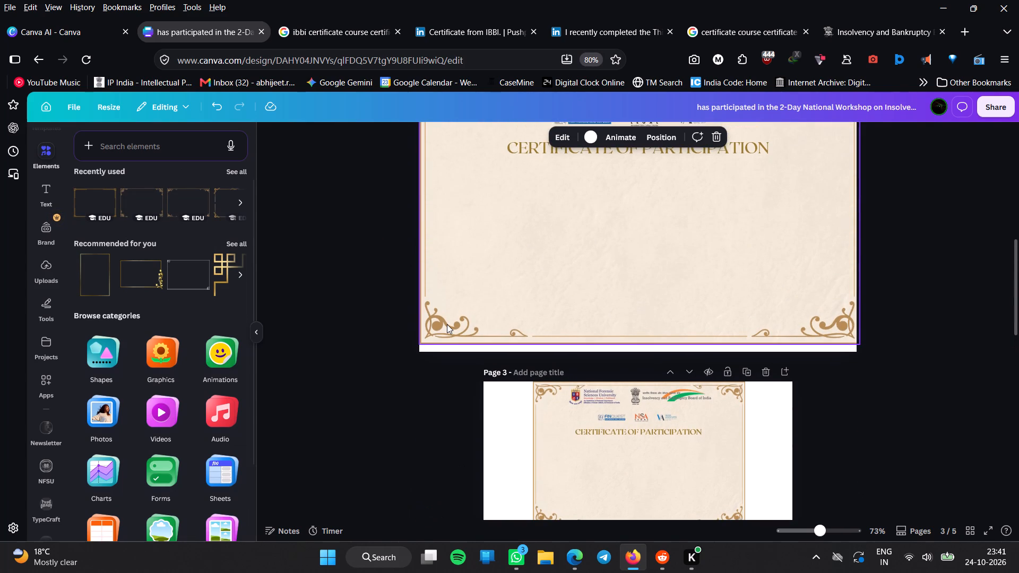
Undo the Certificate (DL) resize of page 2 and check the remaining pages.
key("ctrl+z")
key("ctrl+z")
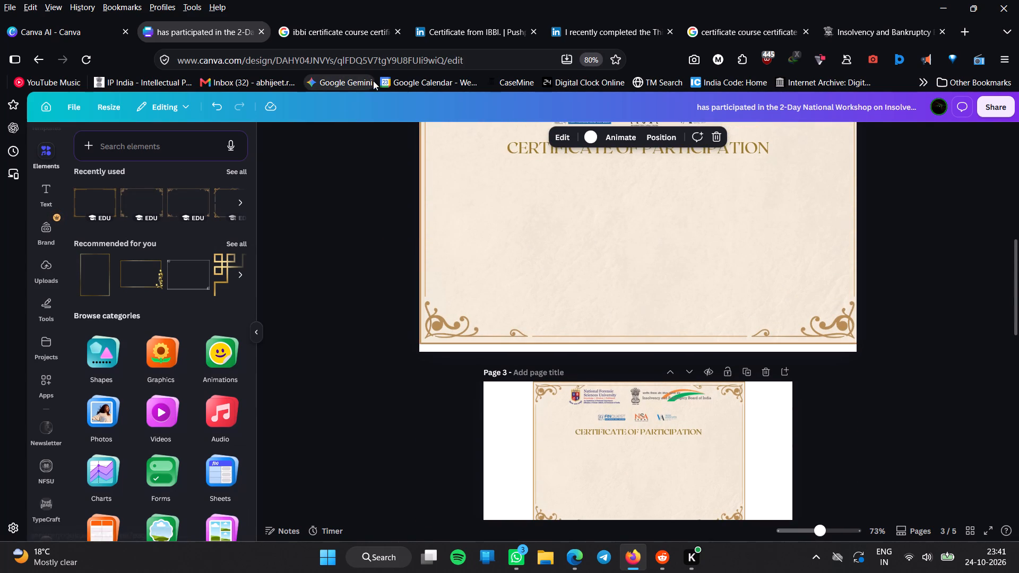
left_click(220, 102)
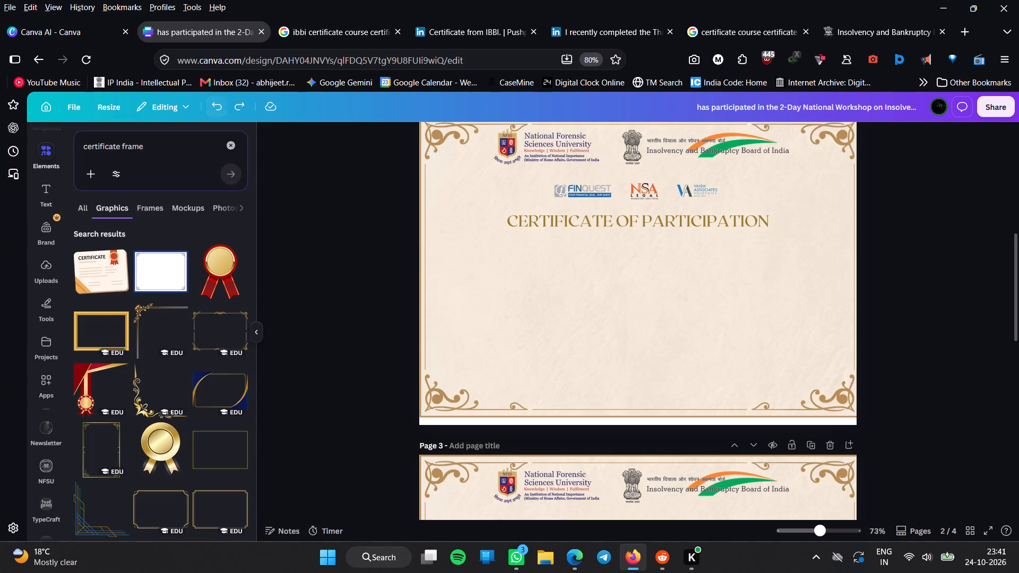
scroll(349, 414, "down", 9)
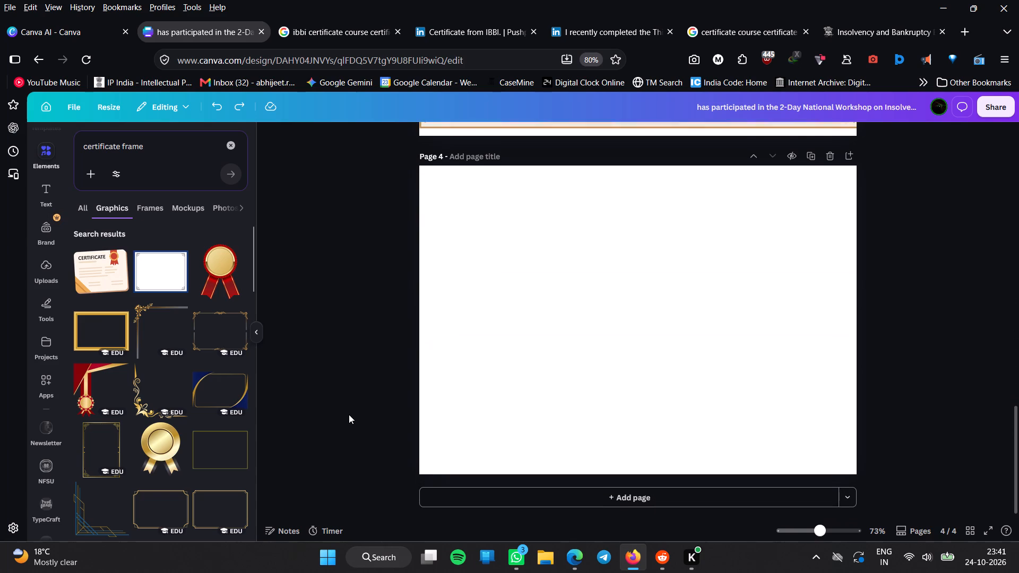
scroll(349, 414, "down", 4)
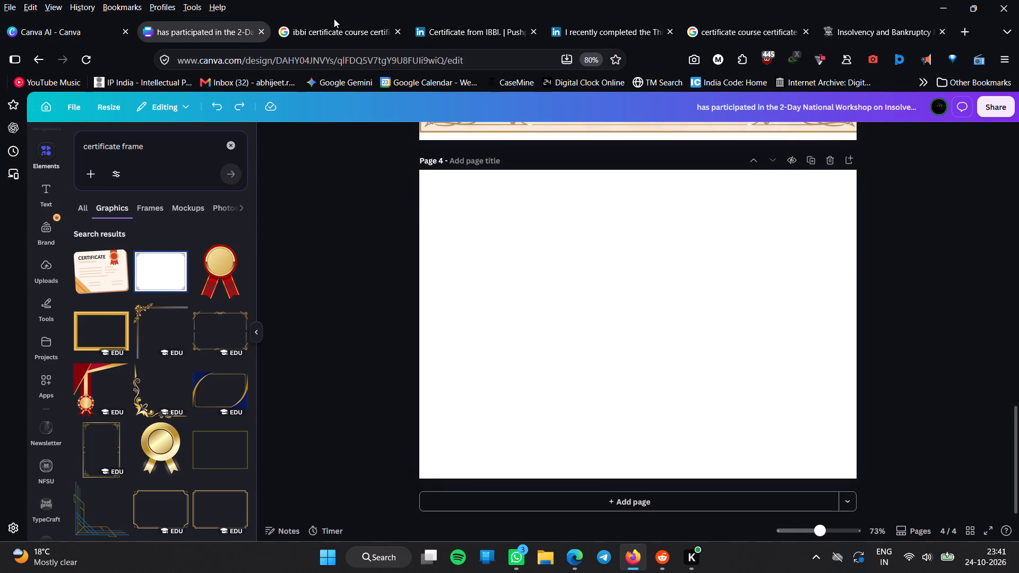
Review the reference certificates in the IBBI certificate image search and the LinkedIn "Certificate from IBBI" post.
left_click(325, 27)
scroll(548, 299, "down", 4)
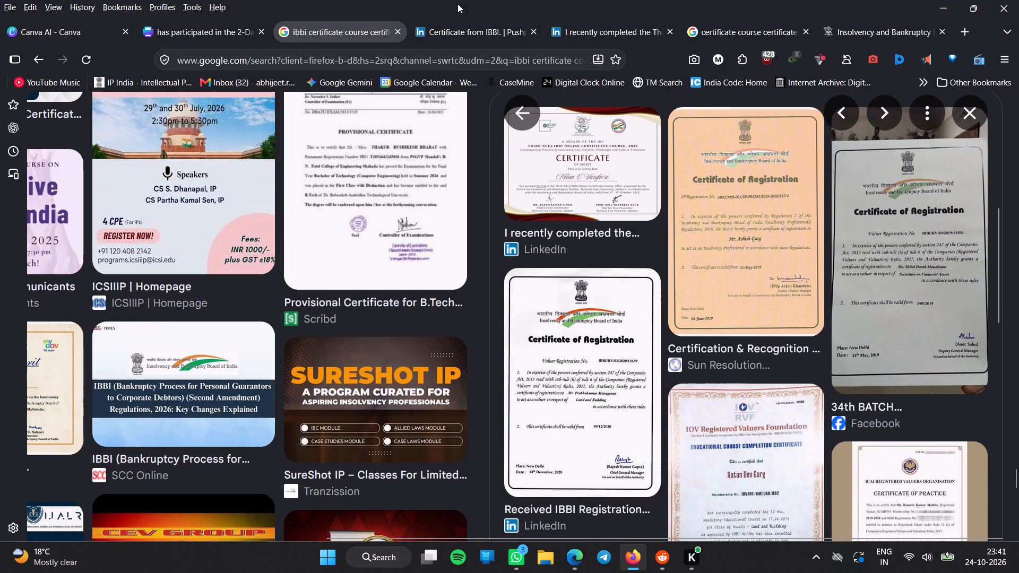
left_click(473, 27)
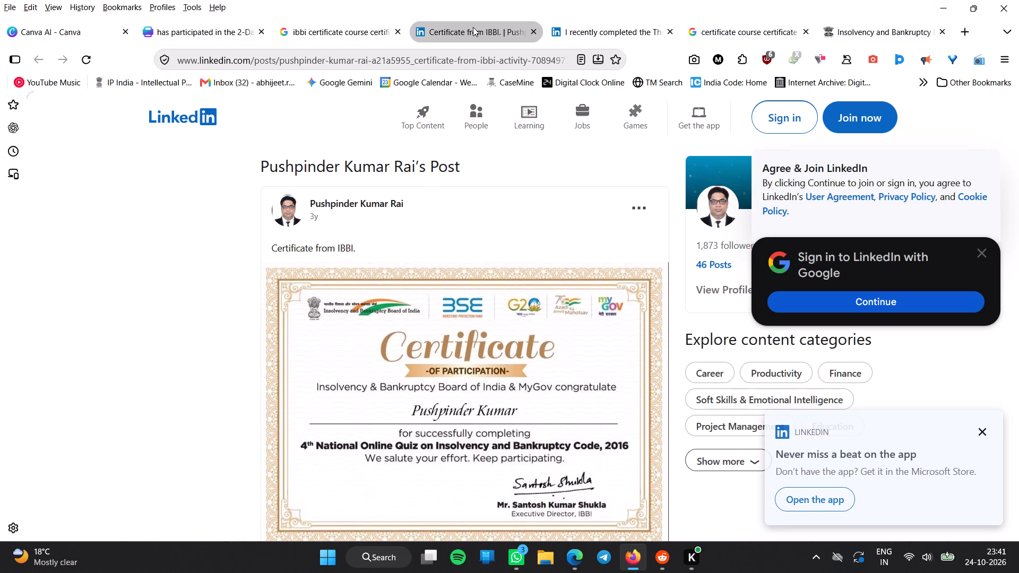
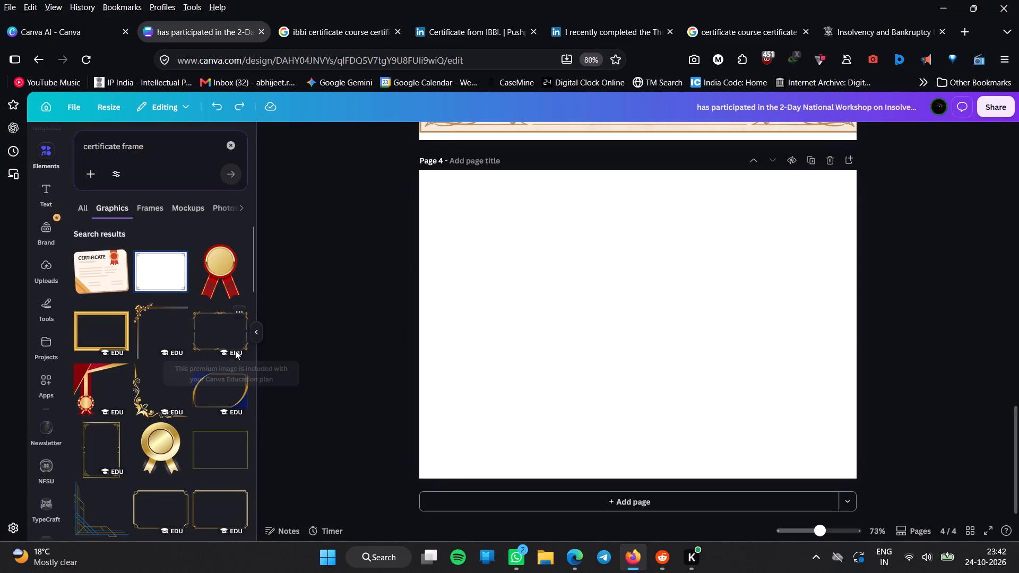
Browse the "certificate frame" graphics and add the gold landscape frame with ornate geometric corners to page 4.
scroll(194, 444, "down", 4)
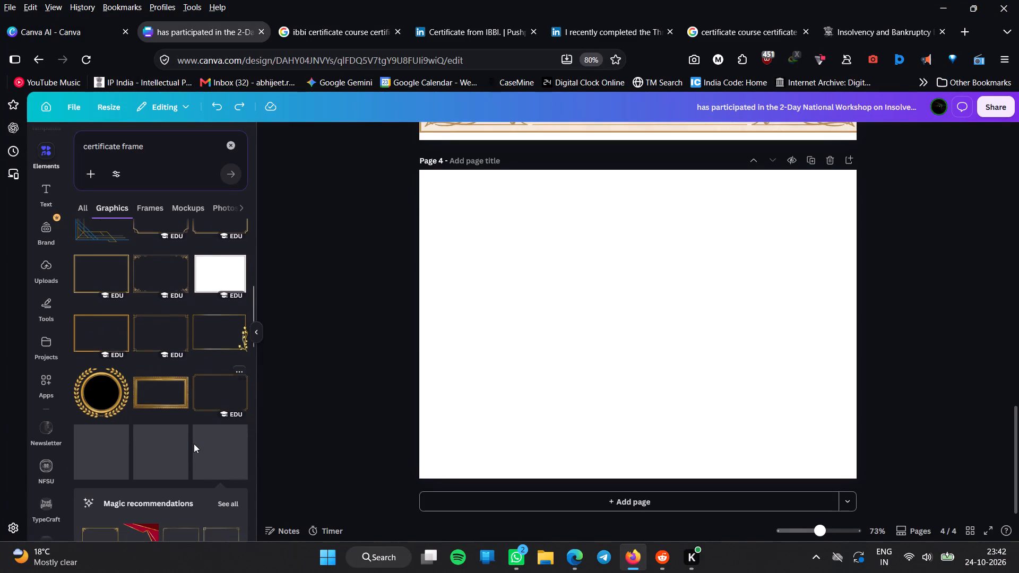
scroll(194, 444, "down", 3)
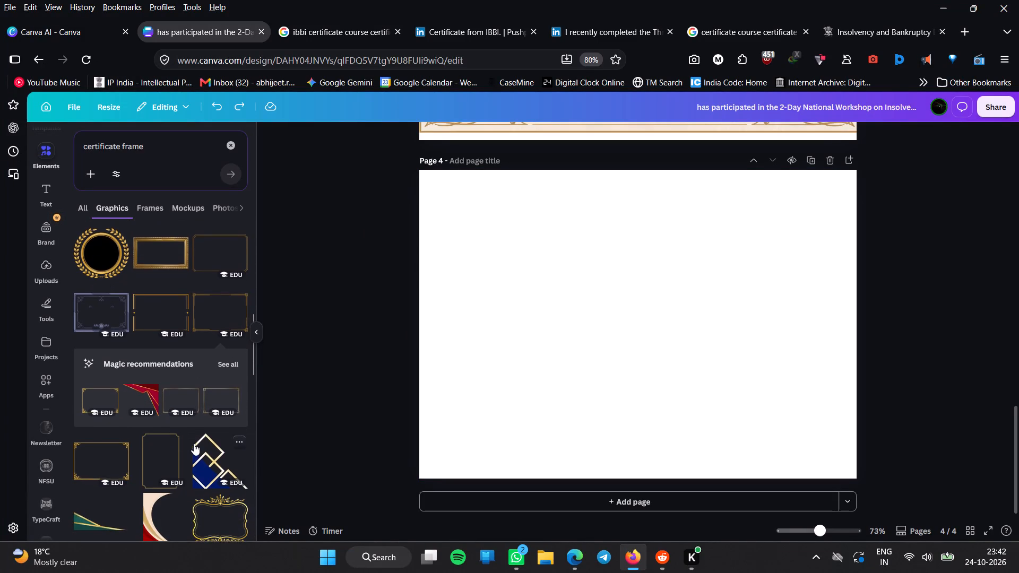
scroll(194, 444, "down", 4)
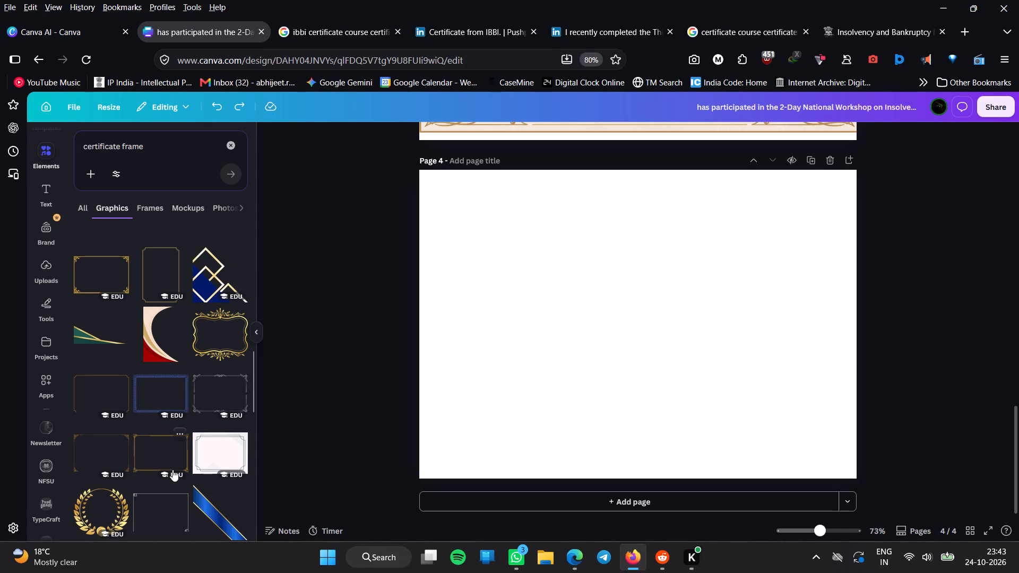
scroll(172, 470, "down", 3)
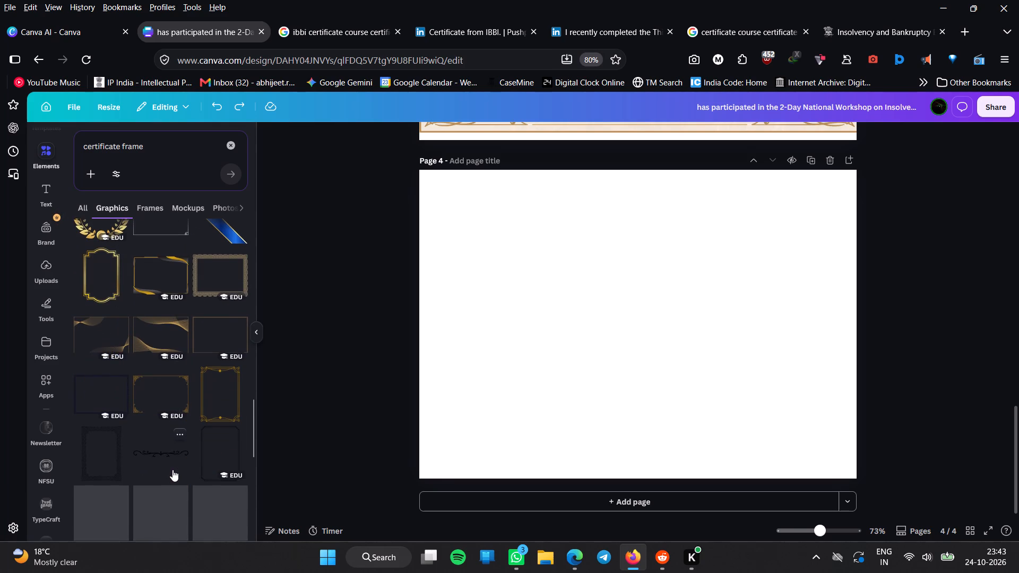
scroll(172, 470, "down", 1)
left_click(148, 332)
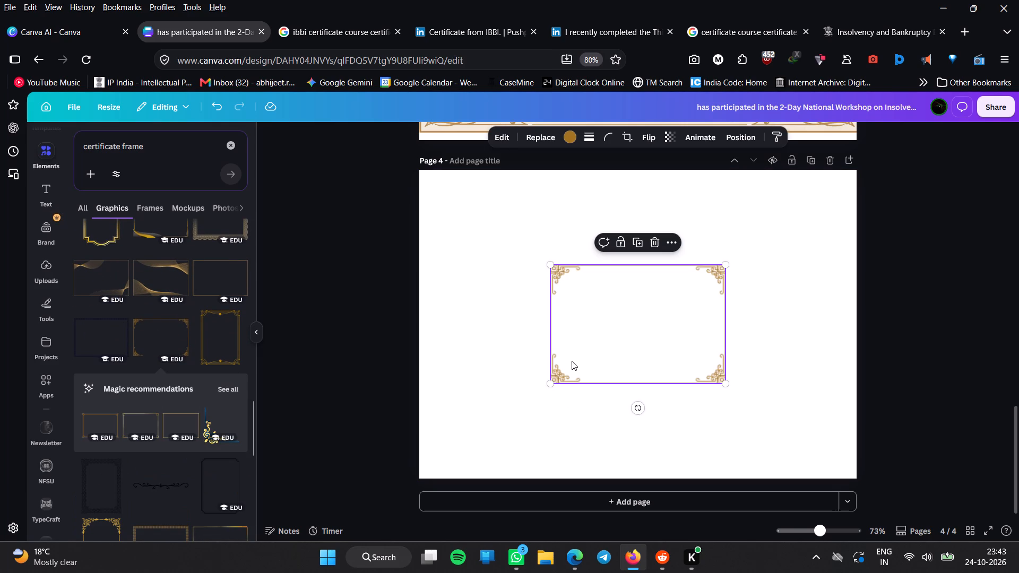
Delete the existing gold scrollwork frame from page 2's certificate.
scroll(599, 331, "up", 4)
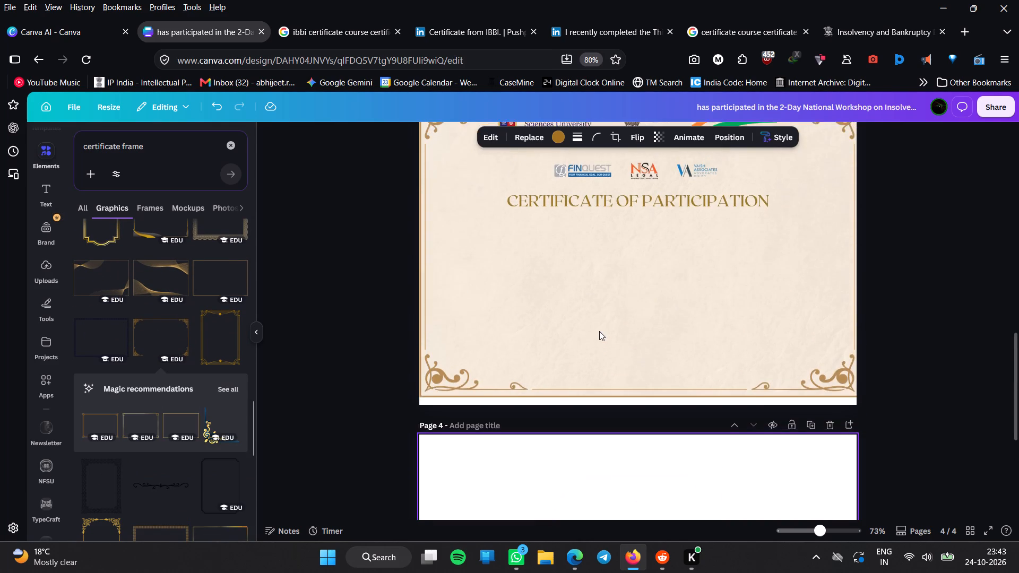
scroll(599, 331, "up", 3)
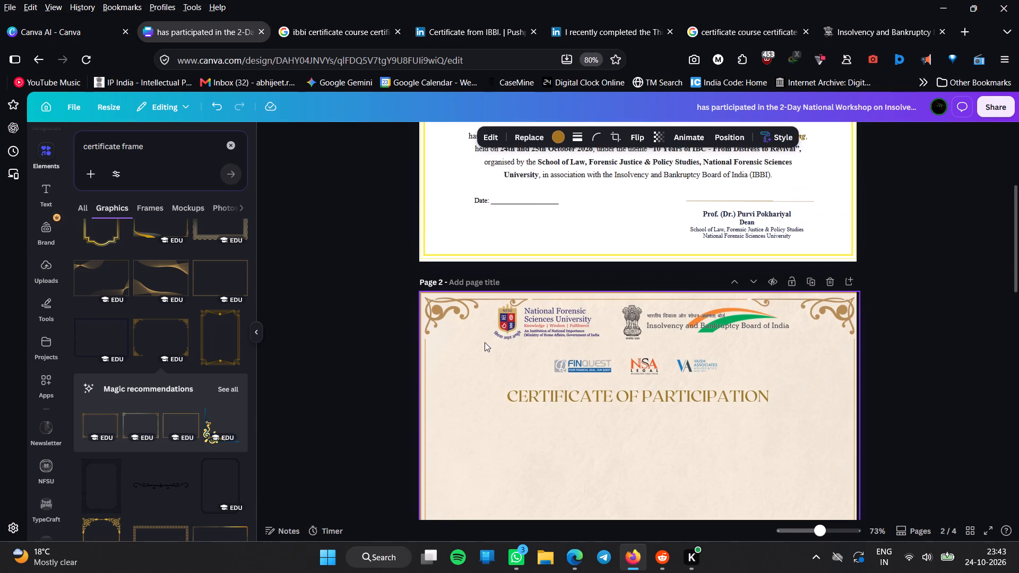
left_click(441, 309)
left_click_drag(441, 309, 460, 325)
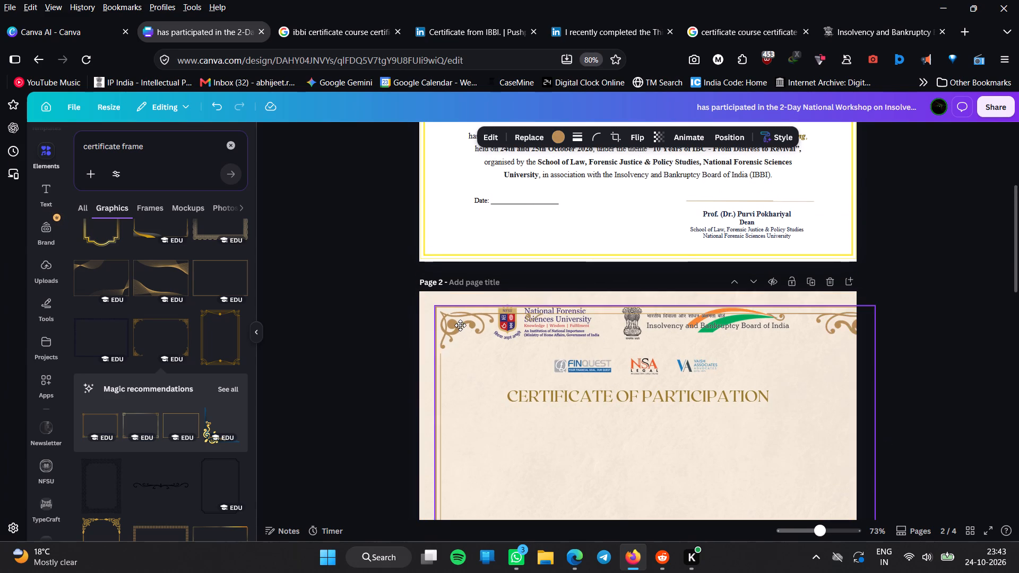
left_click_drag(460, 325, 461, 325)
left_click(673, 287)
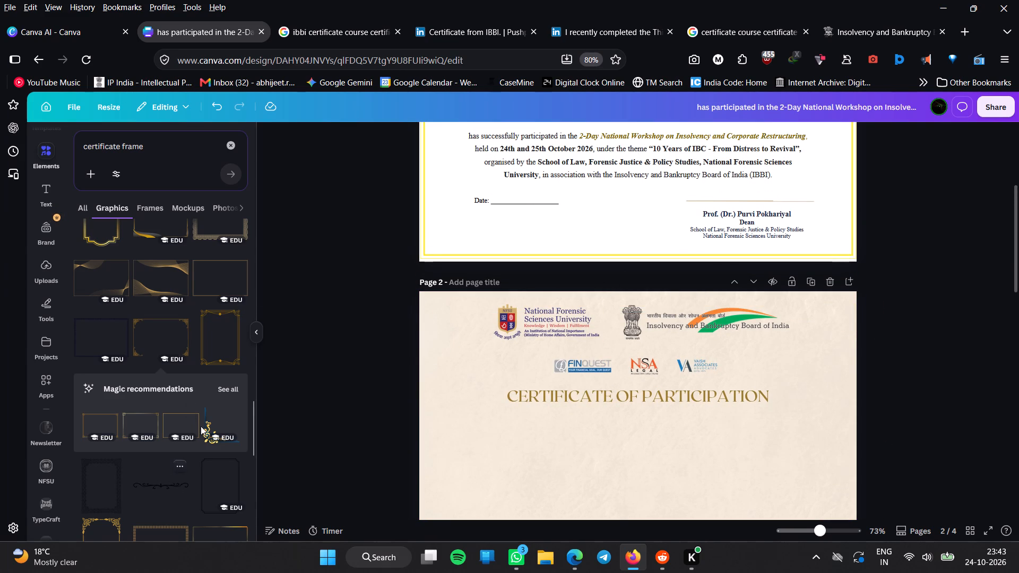
Add the gold geometric-corner frame to page 2 and enlarge it proportionally to span the full page width.
left_click(154, 338)
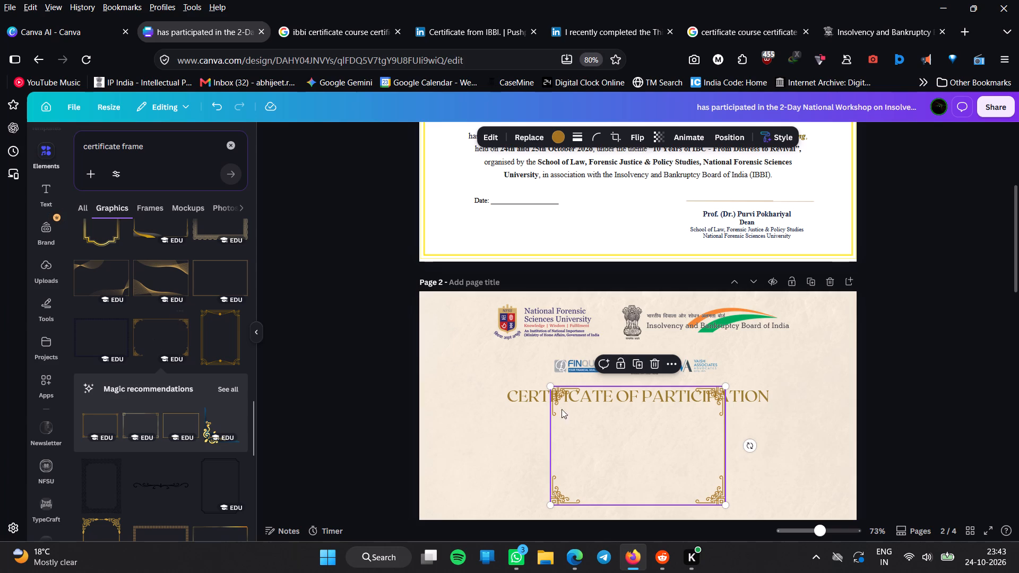
left_click_drag(552, 386, 462, 328)
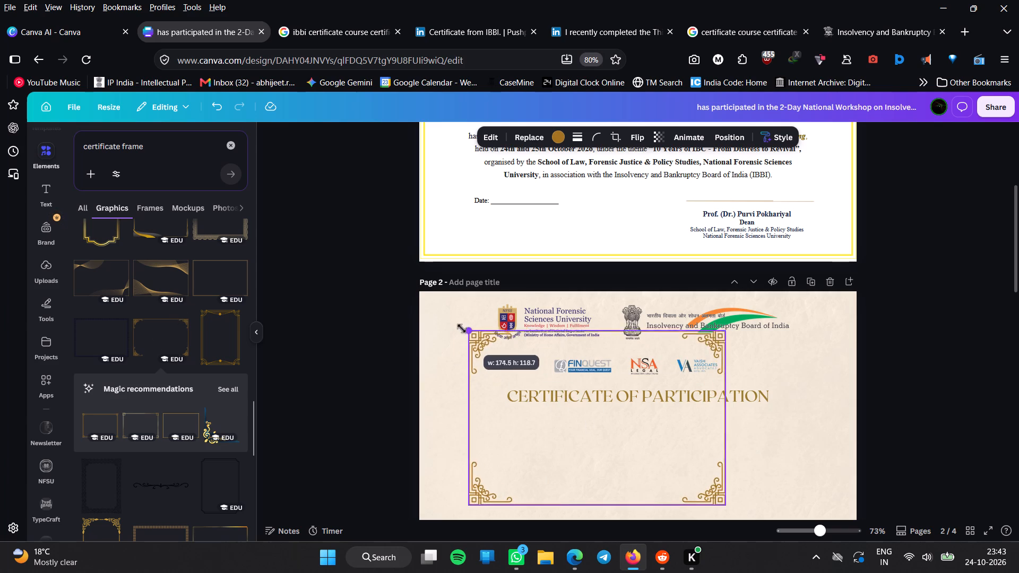
left_click_drag(462, 328, 418, 301)
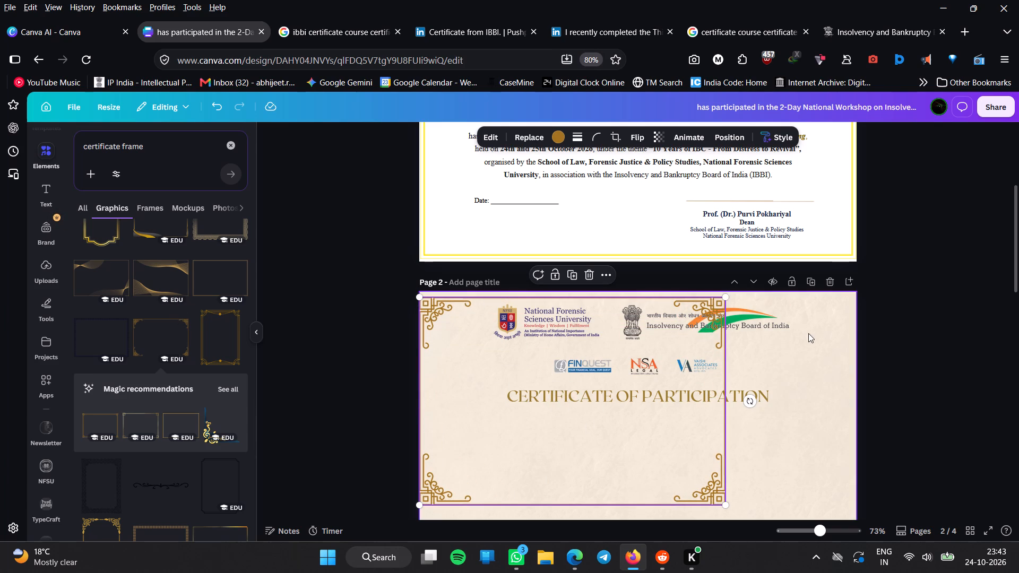
scroll(662, 421, "down", 2)
scroll(662, 421, "up", 1)
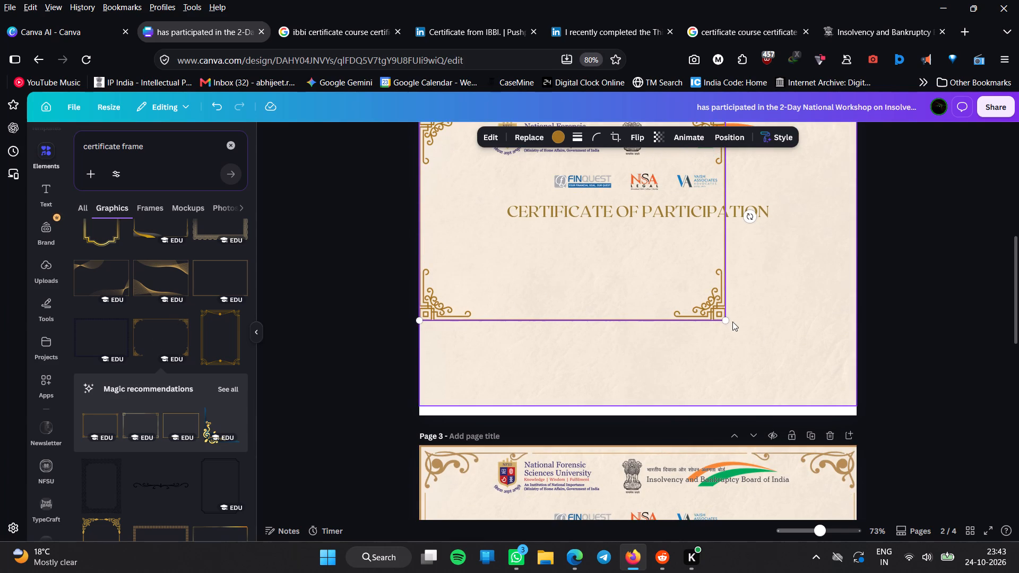
left_click_drag(726, 322, 885, 389)
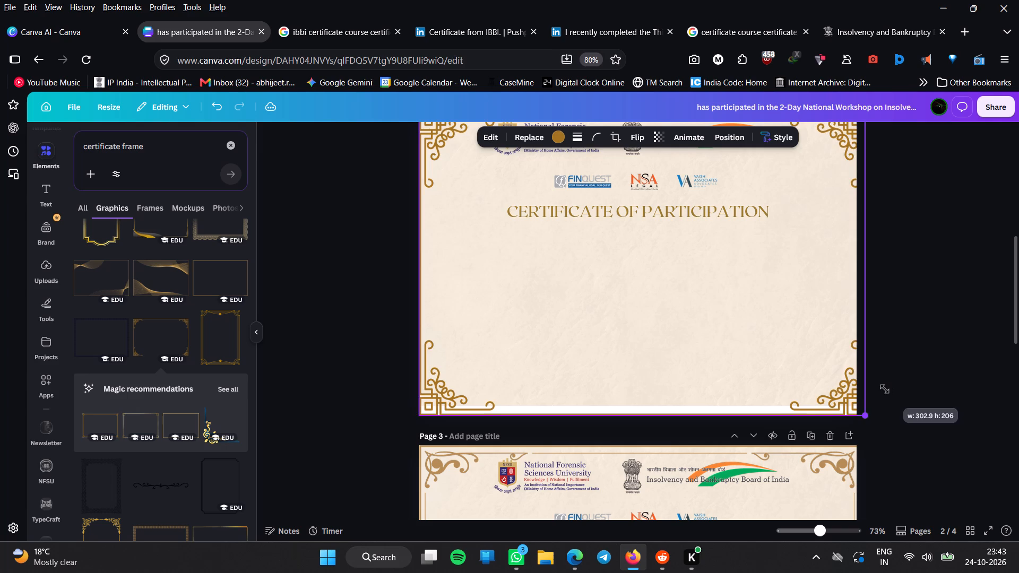
left_click_drag(885, 389, 871, 389)
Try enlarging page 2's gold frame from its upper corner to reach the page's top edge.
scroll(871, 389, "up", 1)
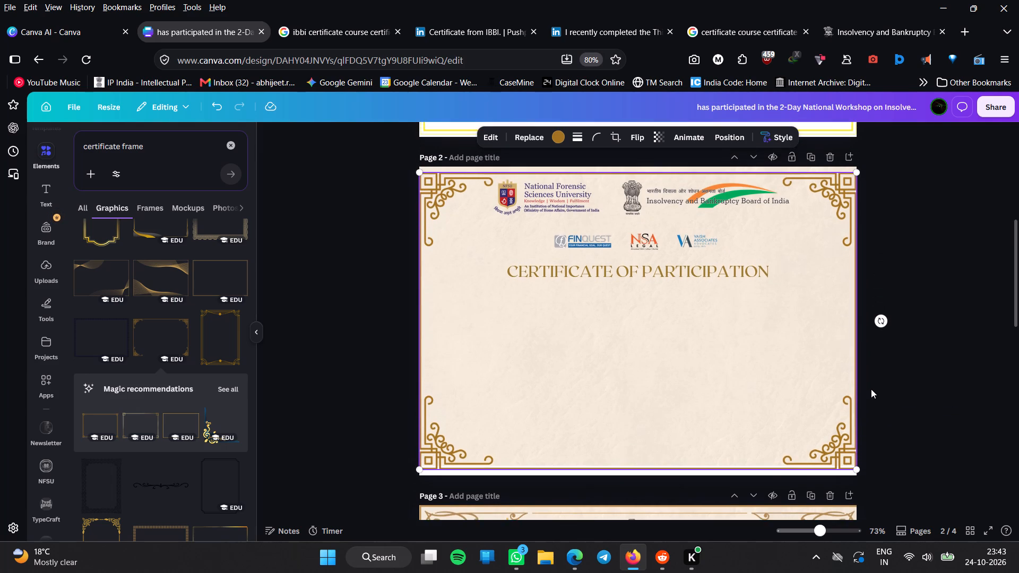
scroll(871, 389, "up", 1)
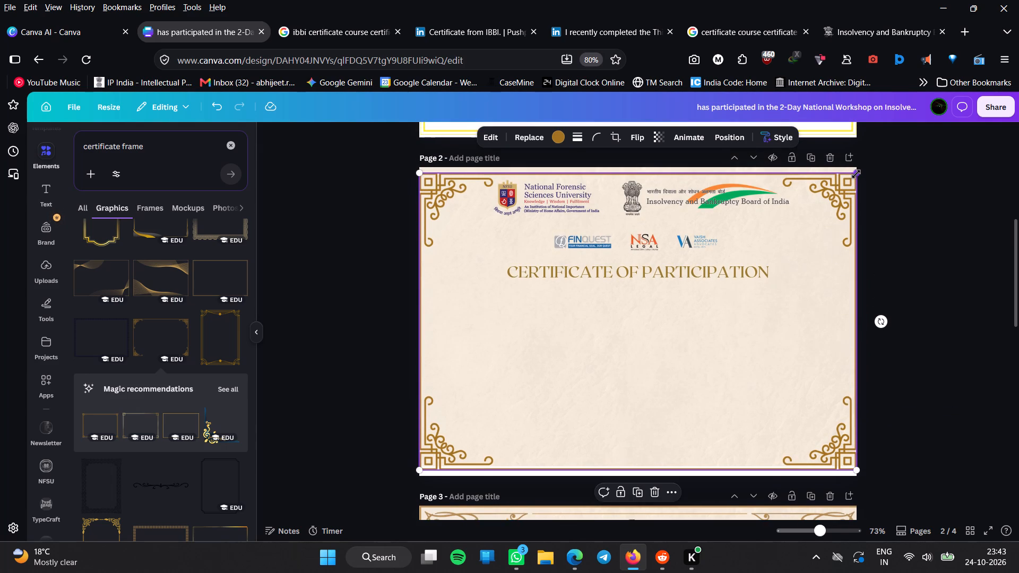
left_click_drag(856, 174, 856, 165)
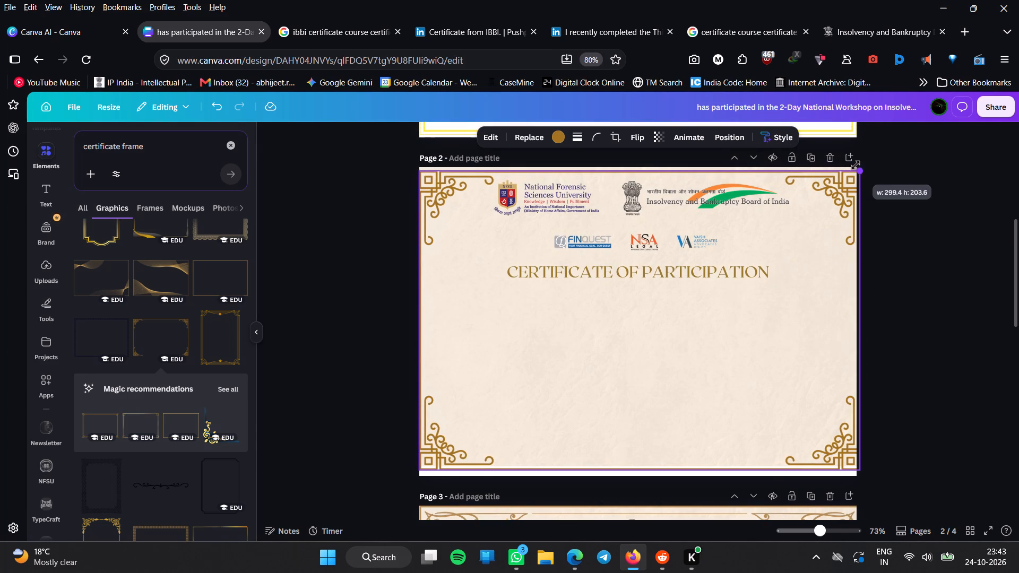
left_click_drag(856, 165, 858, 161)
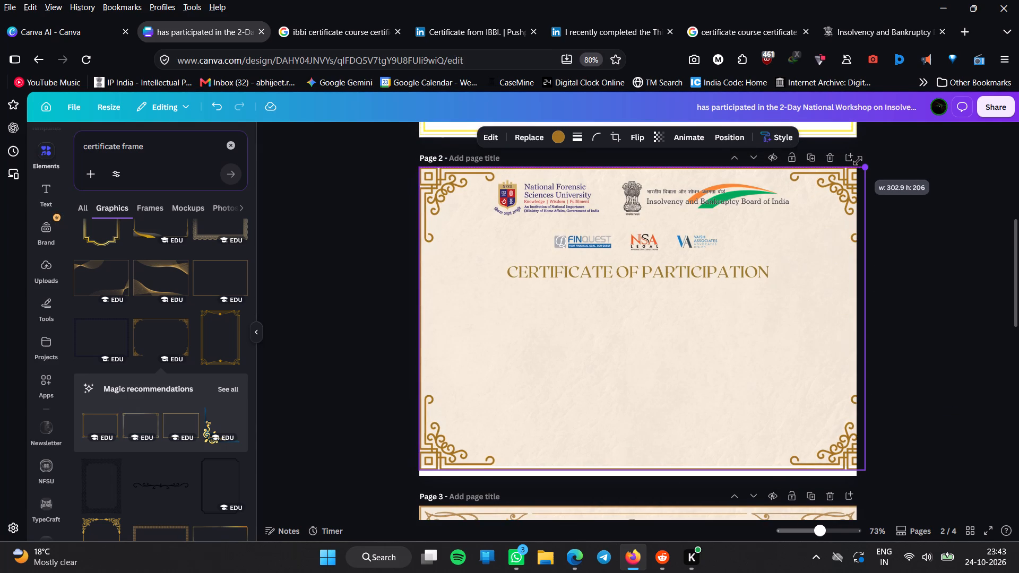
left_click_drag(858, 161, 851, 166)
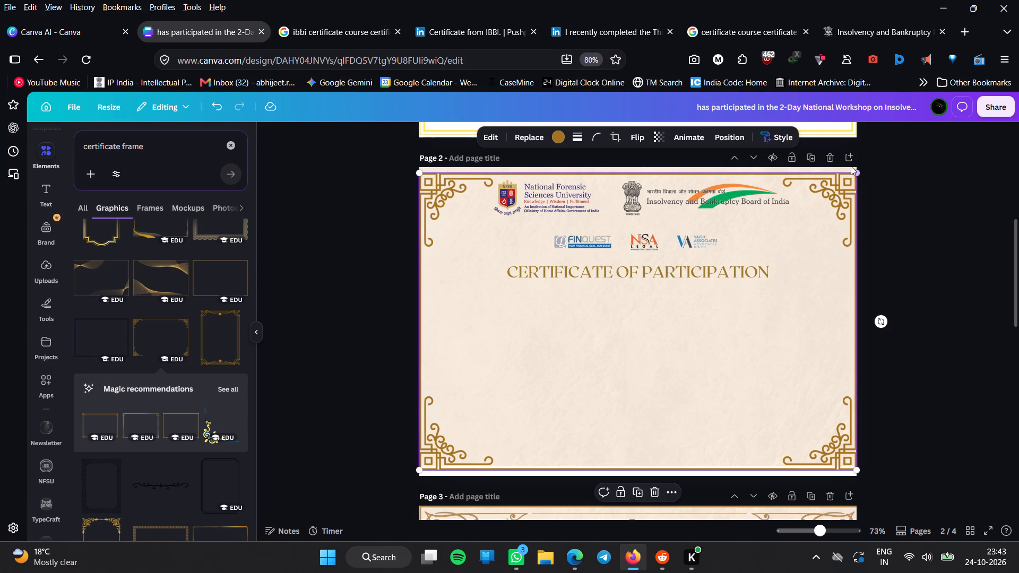
Shift page 2's frame up to reach the parchment background, and extend the background to the bottom edge at 297 × 210 mm.
left_click(643, 399)
left_click_drag(668, 462, 667, 449)
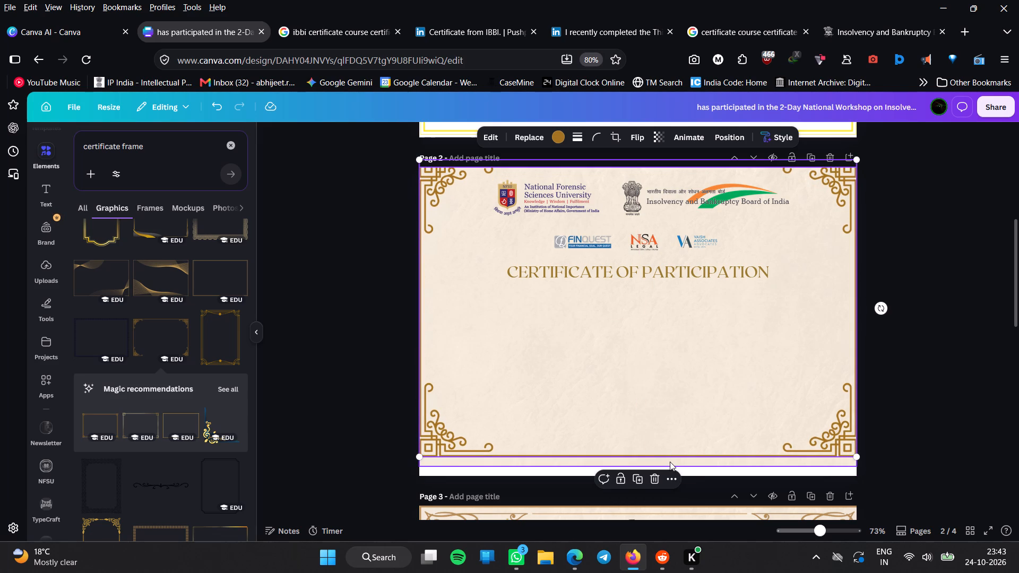
left_click(670, 462)
left_click_drag(641, 468, 641, 471)
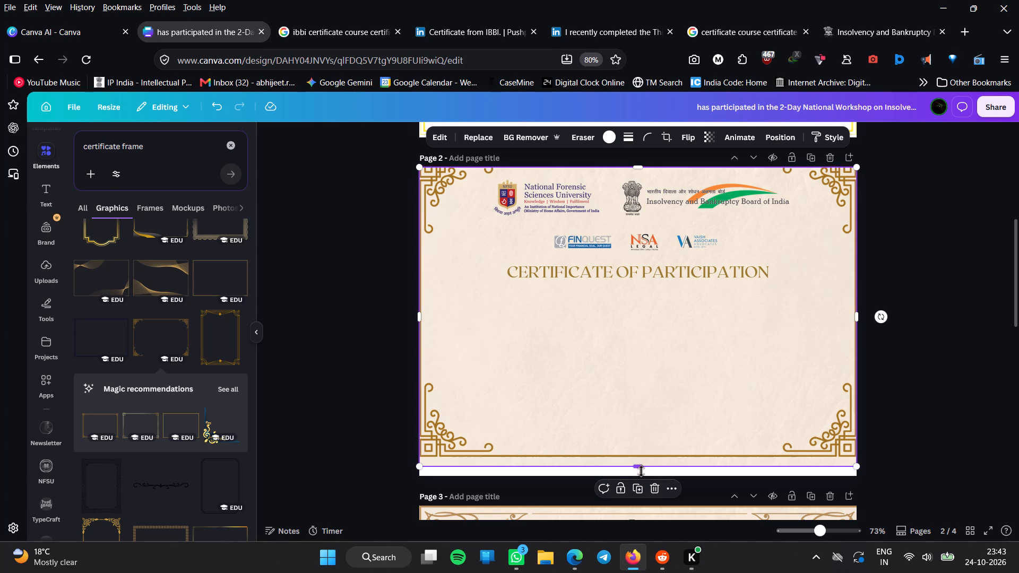
left_click_drag(641, 471, 643, 475)
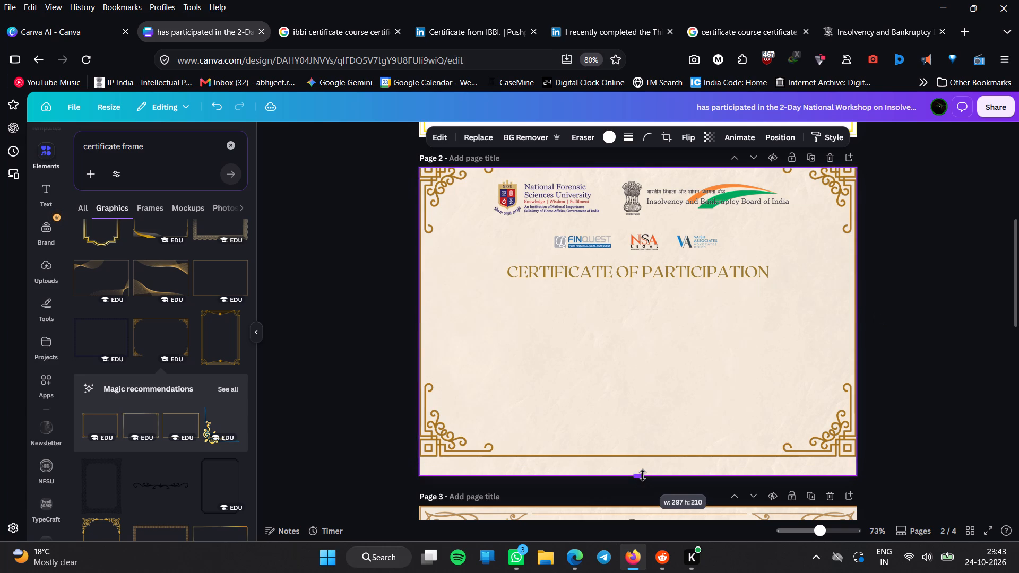
left_click_drag(643, 475, 642, 475)
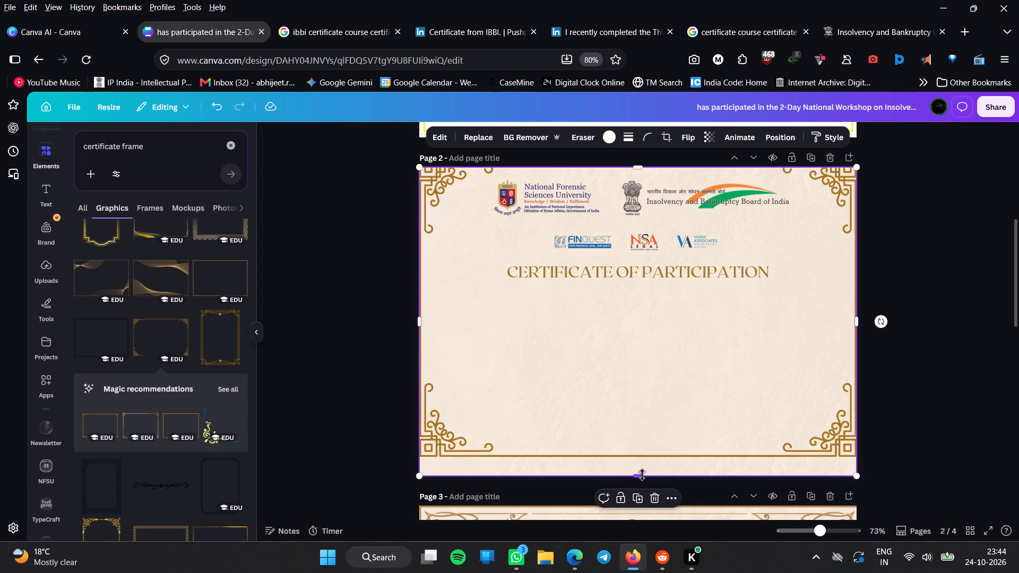
Move the gold frame back down so it is centred vertically and horizontally on page 2, and deselect it.
left_click(623, 394)
left_click_drag(623, 394, 623, 400)
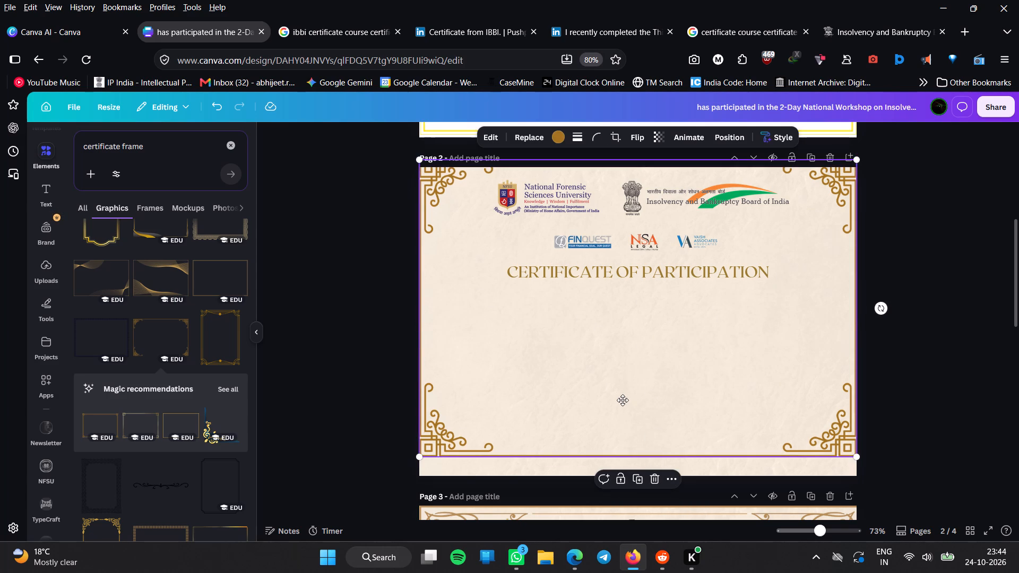
left_click_drag(623, 400, 623, 404)
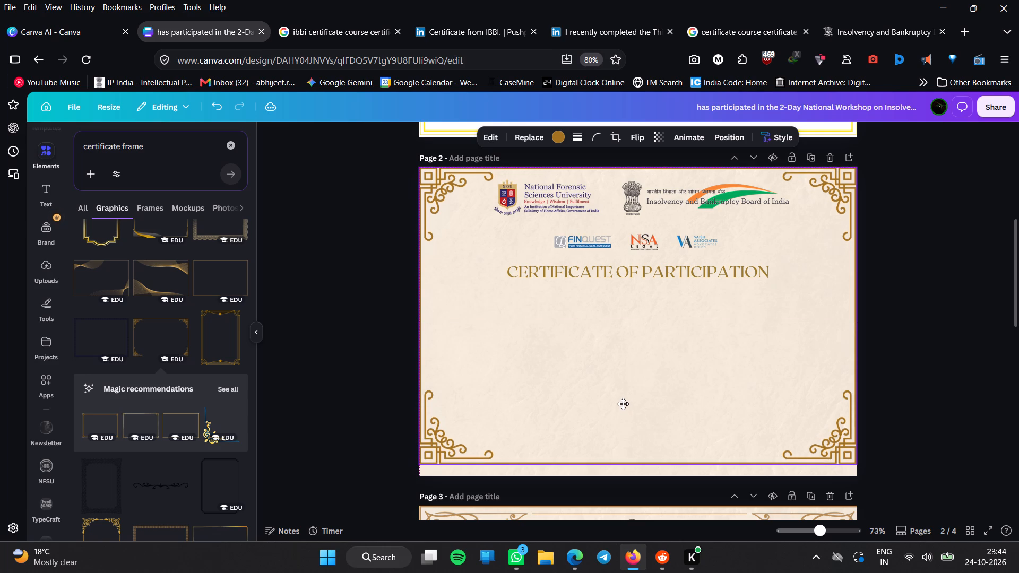
left_click_drag(623, 404, 623, 406)
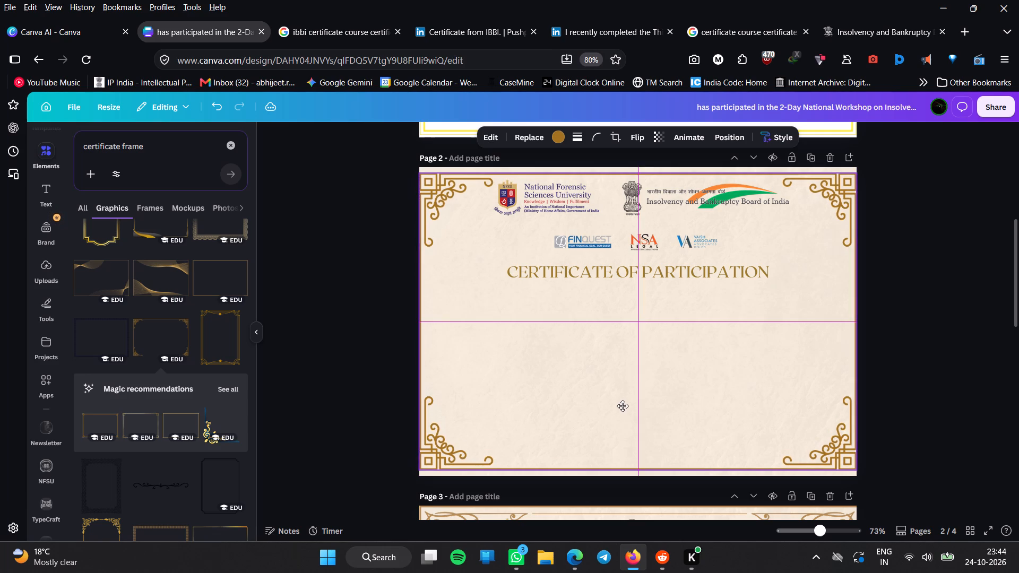
left_click_drag(623, 406, 620, 408)
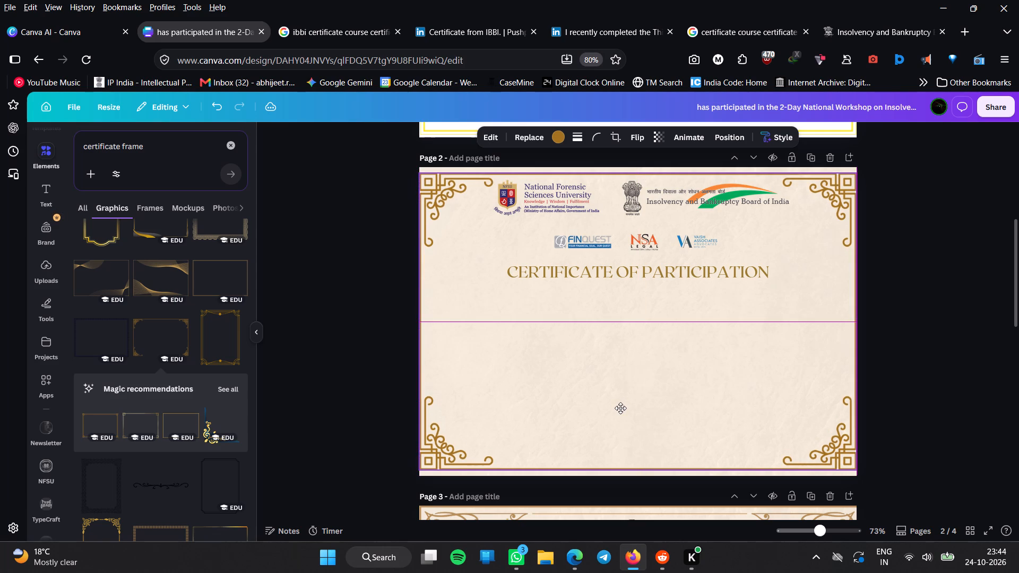
left_click_drag(620, 408, 621, 408)
left_click_drag(621, 408, 623, 407)
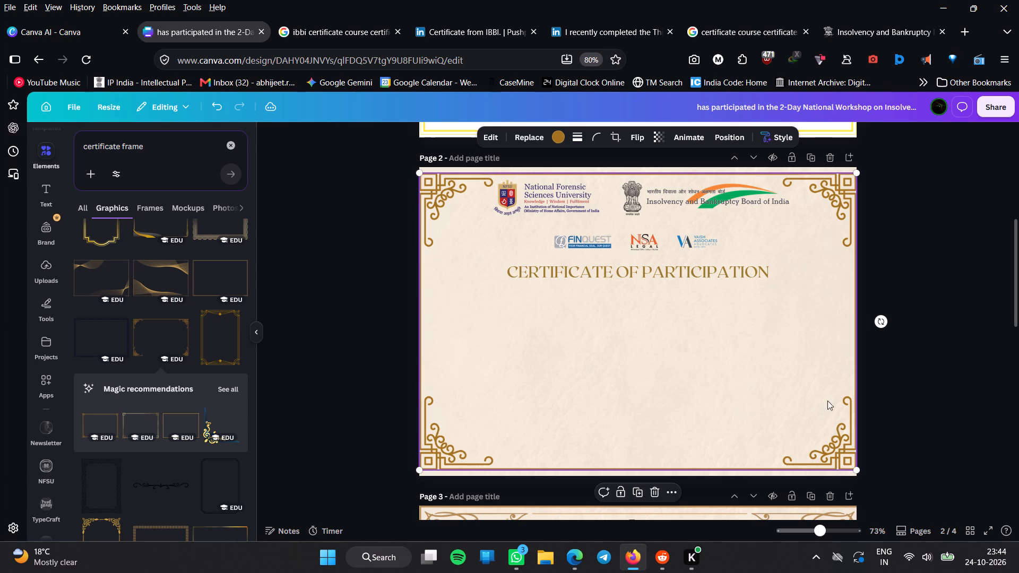
left_click(929, 398)
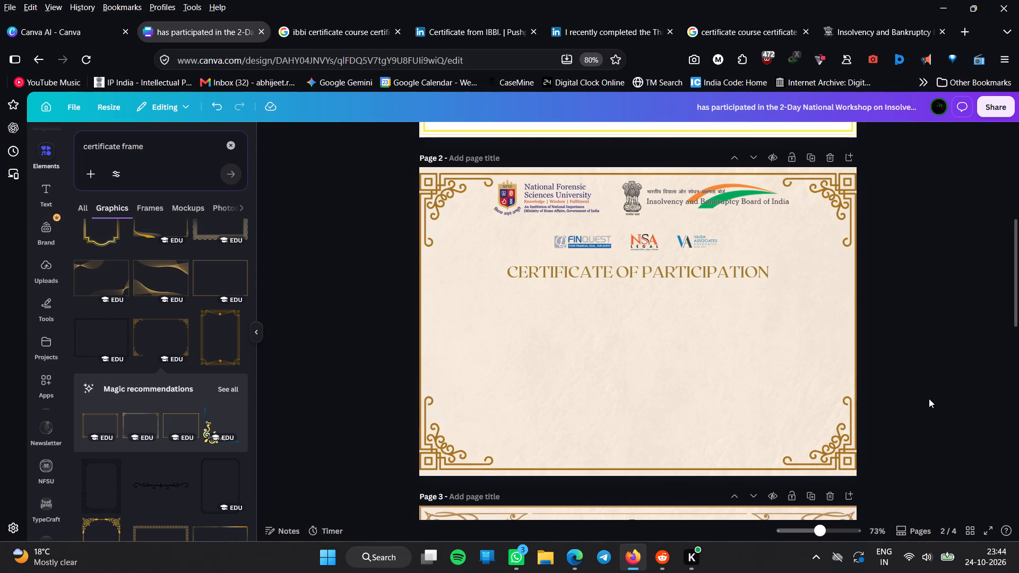
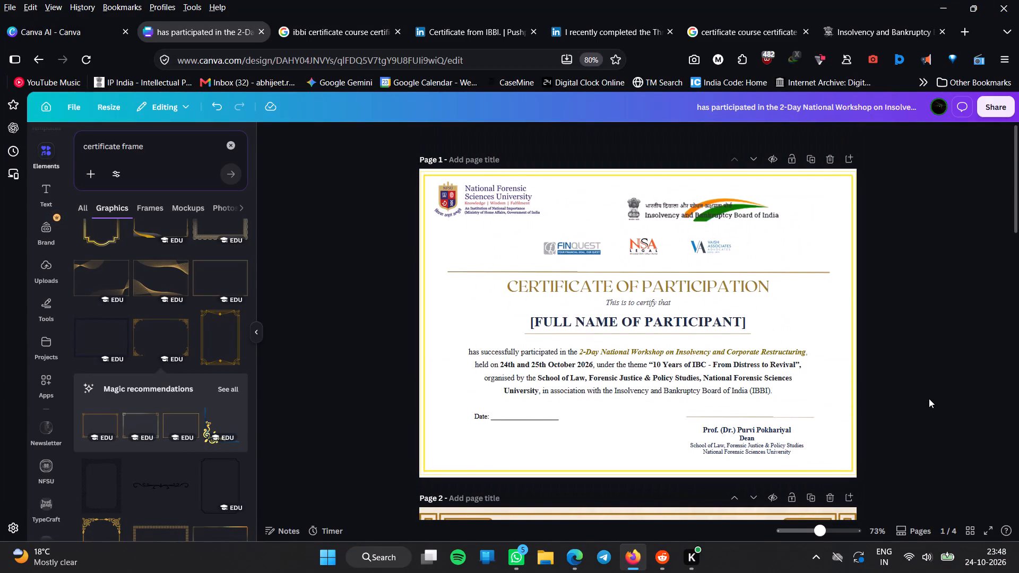
Review the page 1 and page 2 certificates and browse the certificate frame graphics for alternative border designs.
scroll(929, 398, "down", 6)
scroll(929, 398, "up", 4)
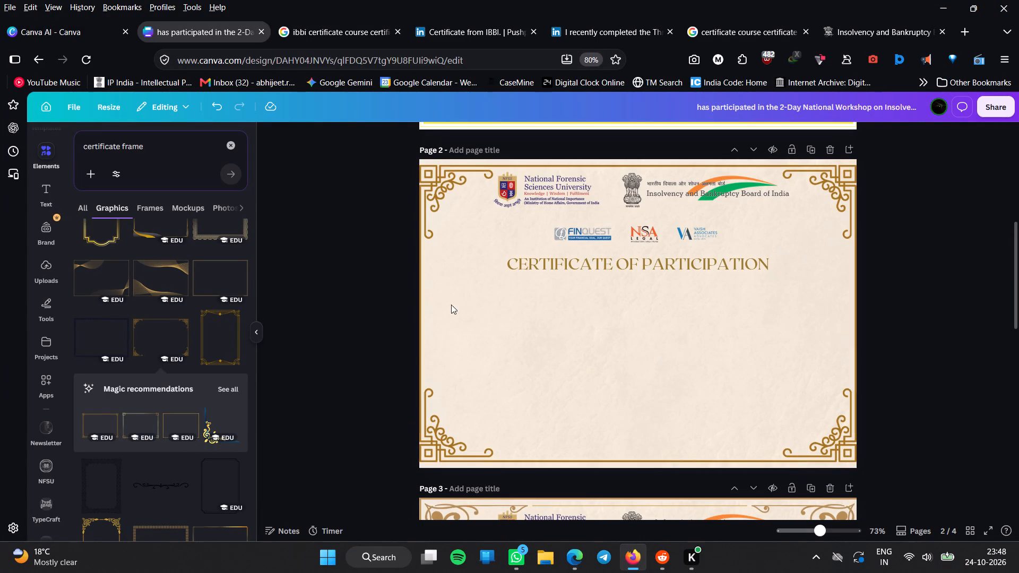
scroll(180, 434, "down", 2)
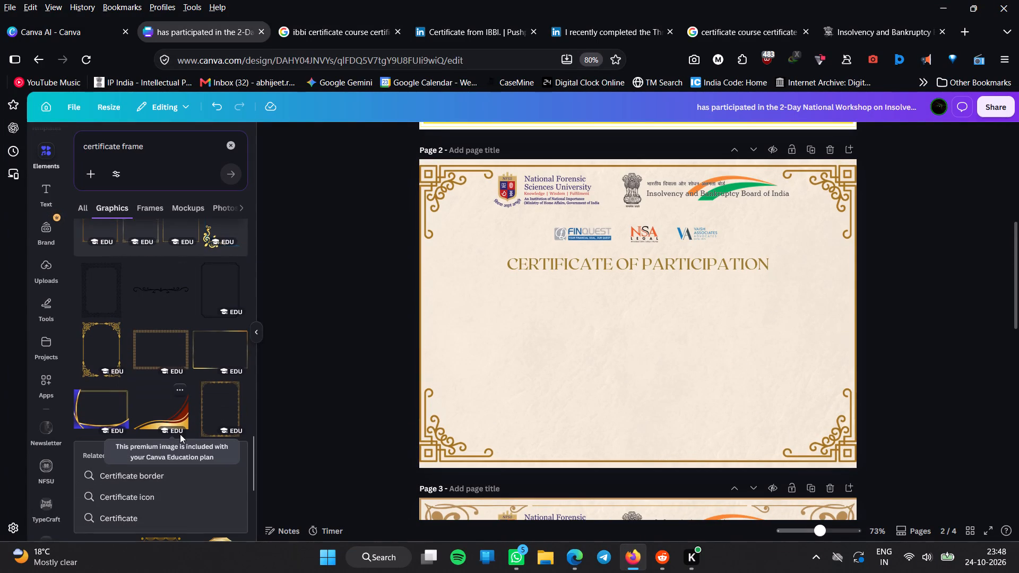
scroll(180, 434, "down", 3)
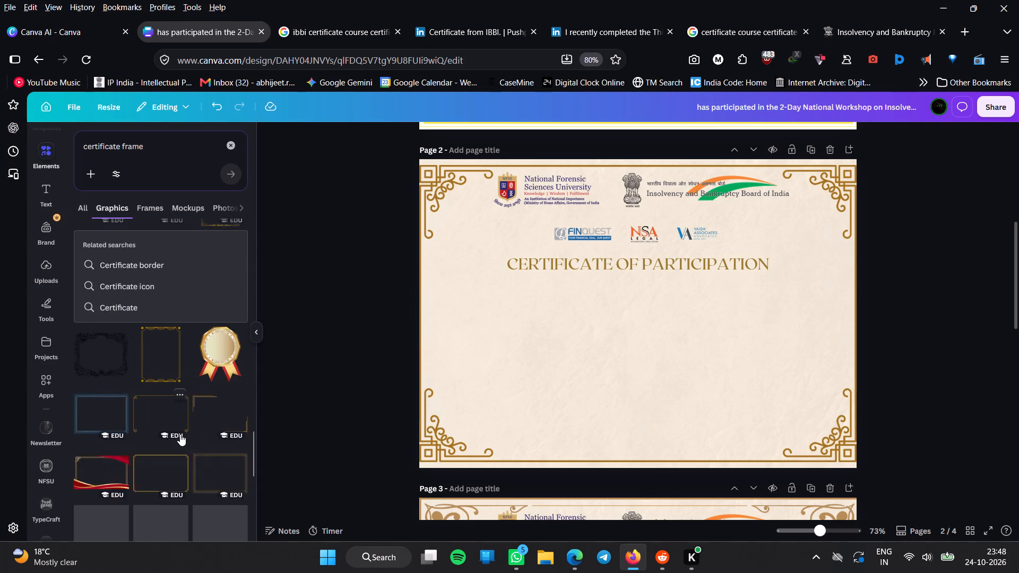
scroll(180, 434, "down", 3)
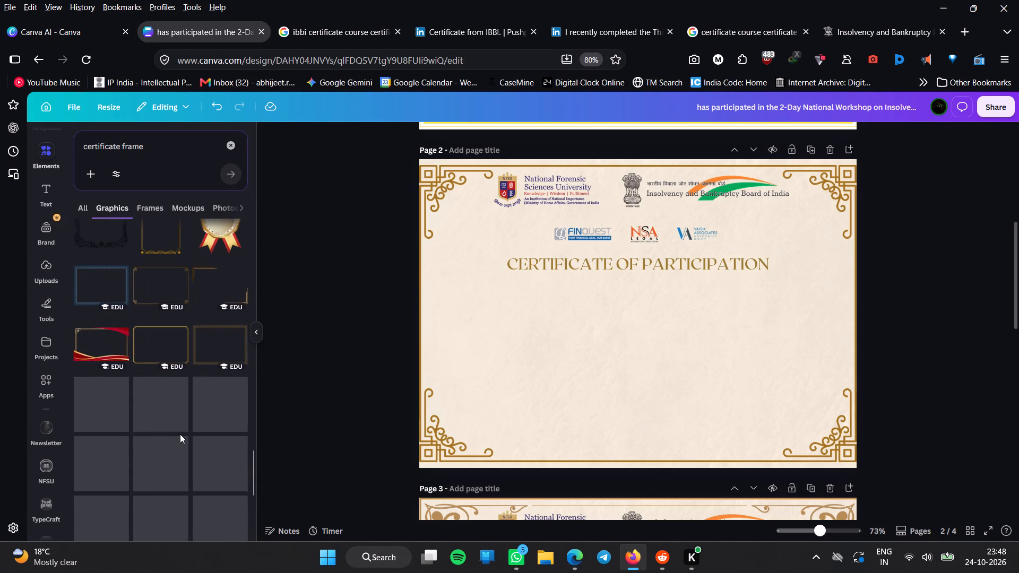
scroll(180, 434, "down", 3)
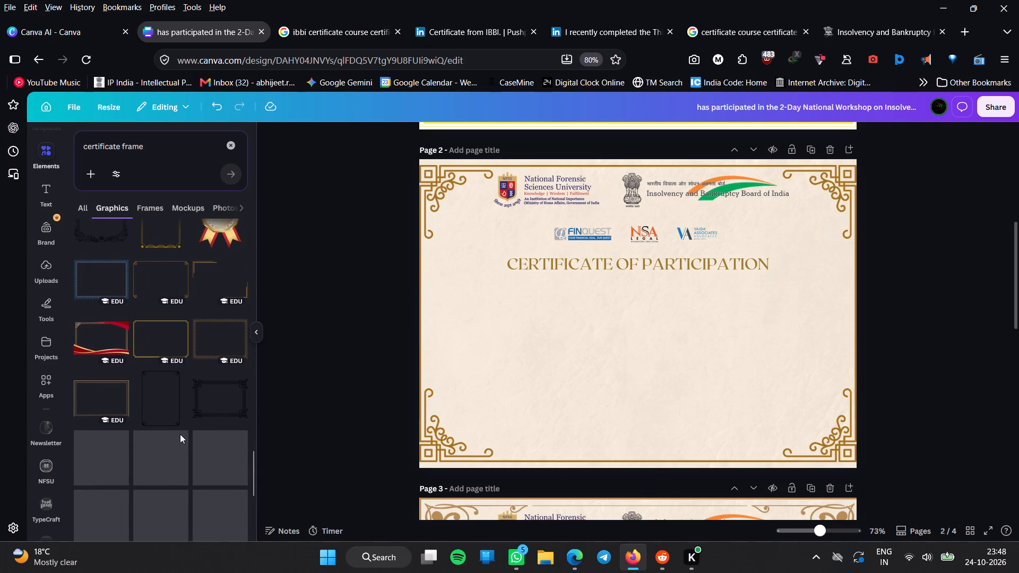
scroll(180, 434, "down", 2)
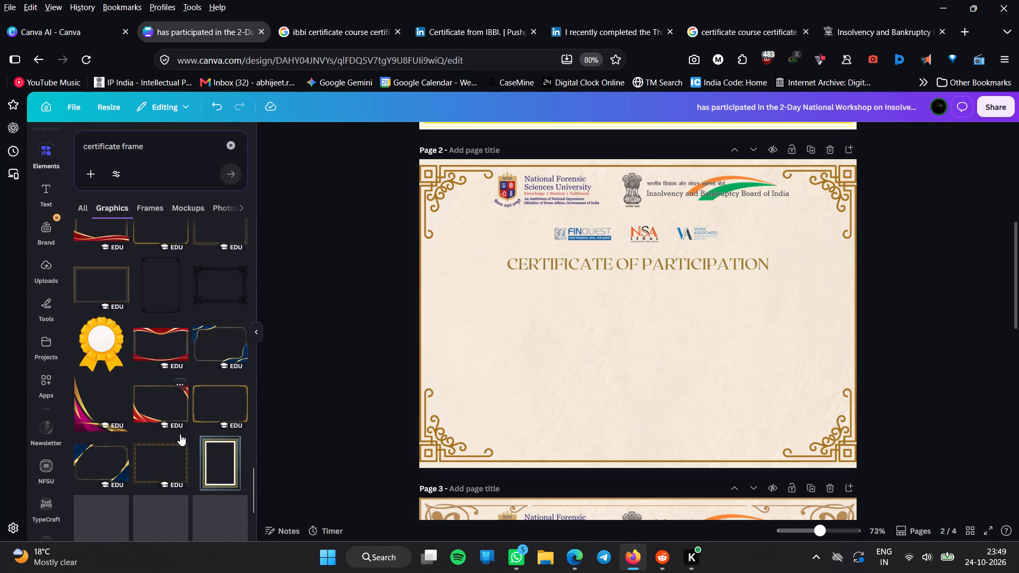
scroll(180, 434, "down", 1)
Select page 1's yellow double-line border and show the certificate frame search results for the Frames category.
scroll(612, 286, "up", 1)
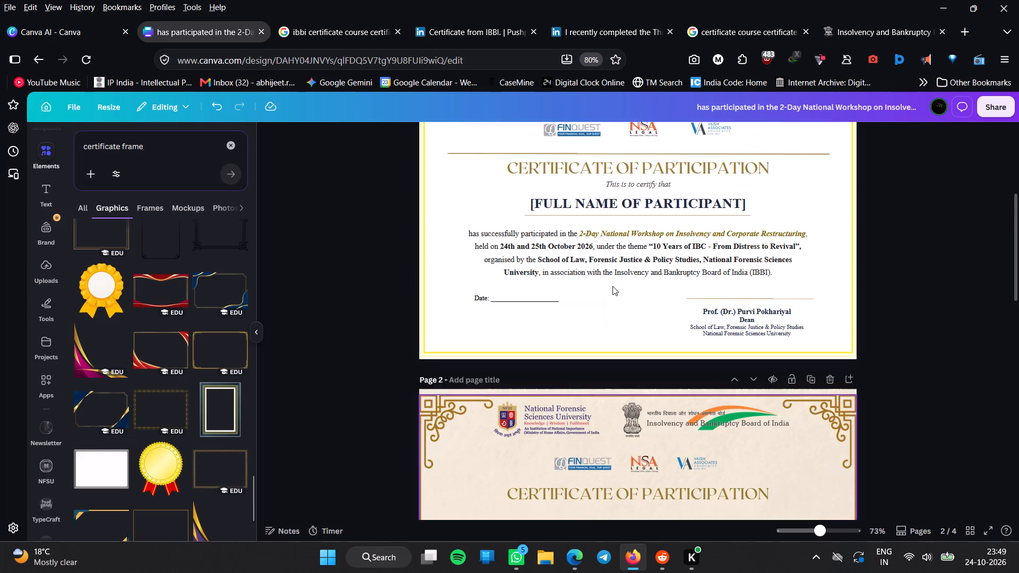
scroll(612, 286, "up", 1)
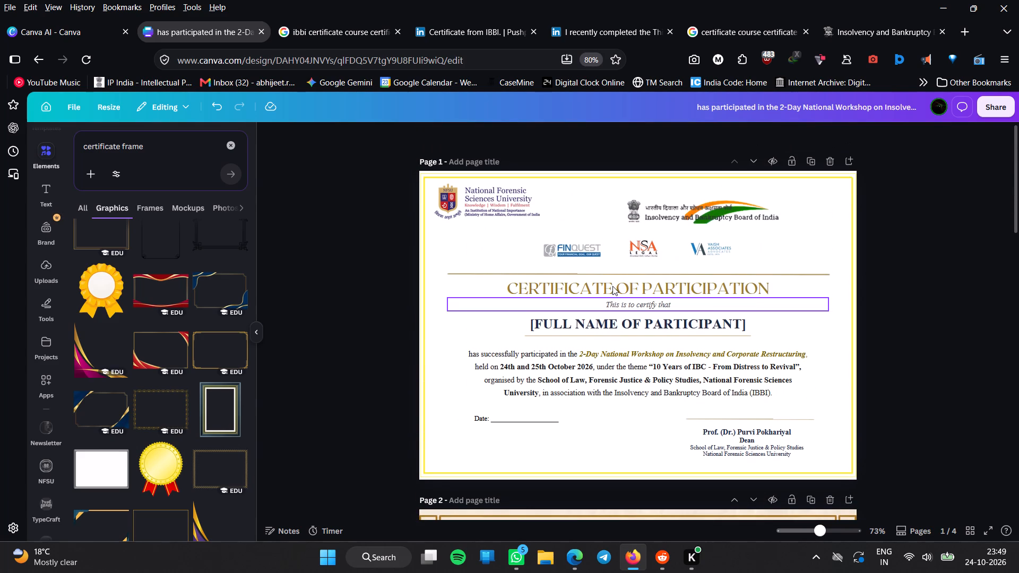
scroll(612, 286, "up", 2)
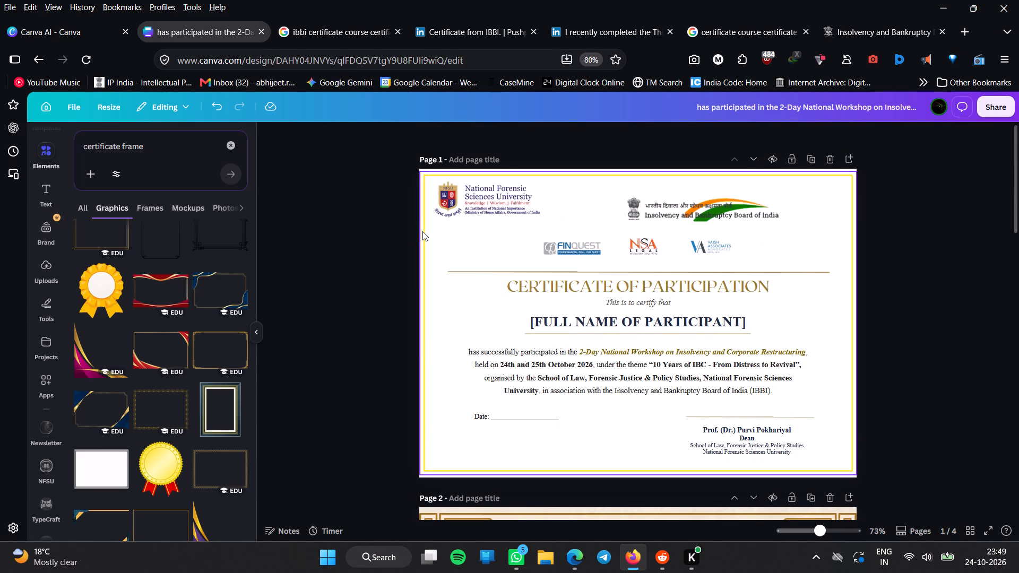
left_click(422, 232)
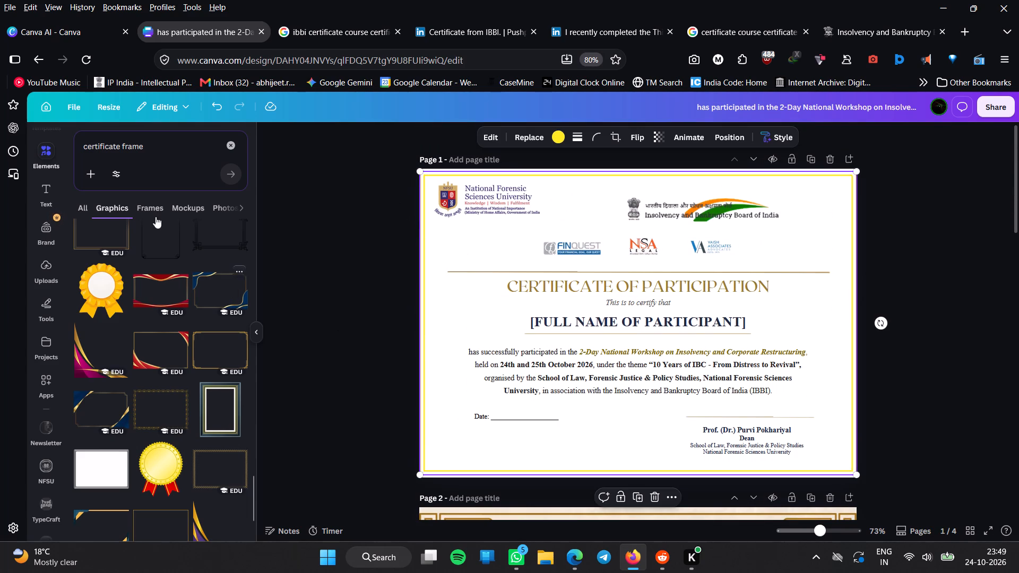
left_click(158, 206)
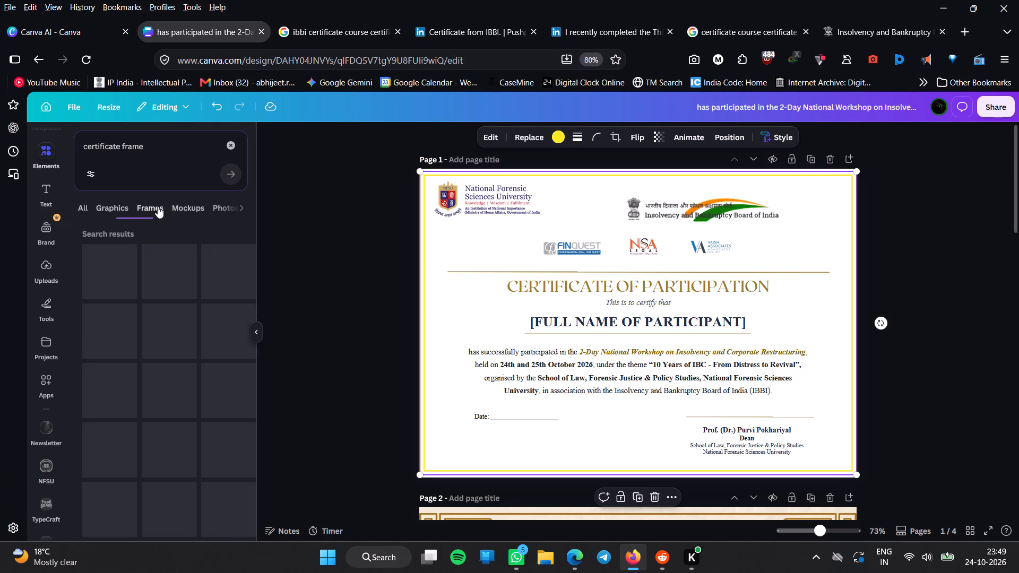